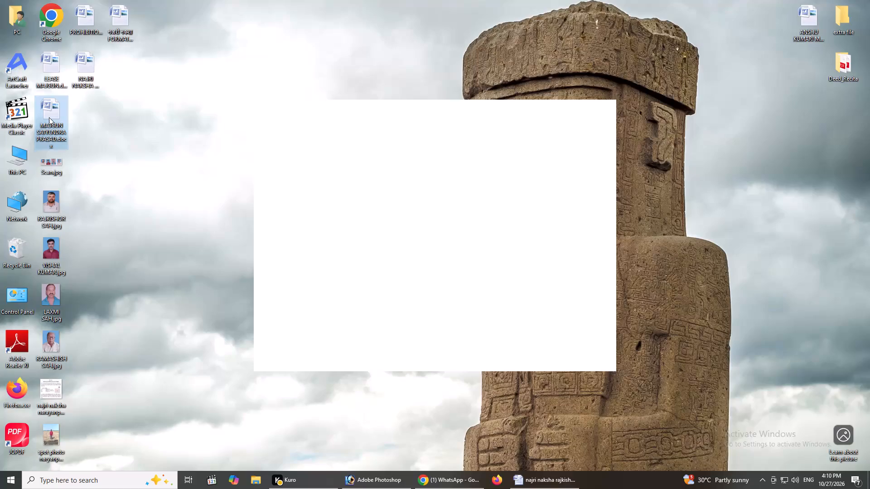
# Open the MAJGUN Word document from the desktop.
pyautogui.doubleClick(48, 111)
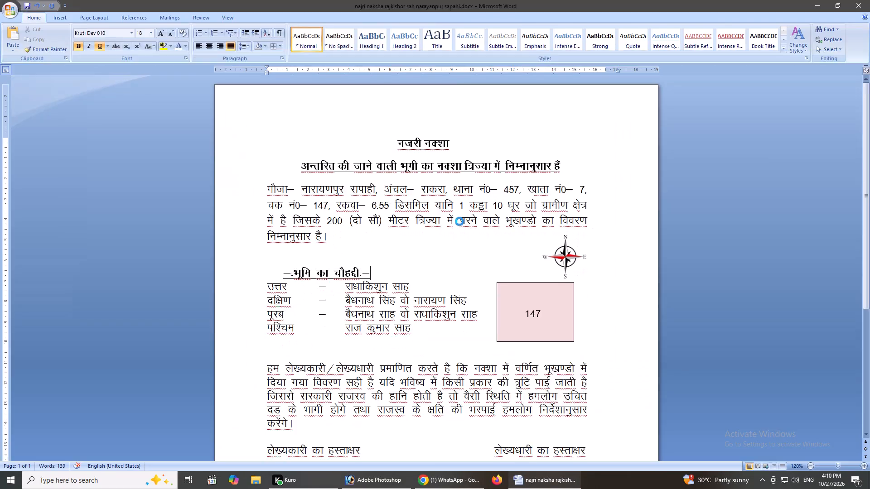
# Look through the Hindi deed text from the हकियत paragraph through the लेख्य संदर्भ section.
pyautogui.scroll(-1, 325, 277)
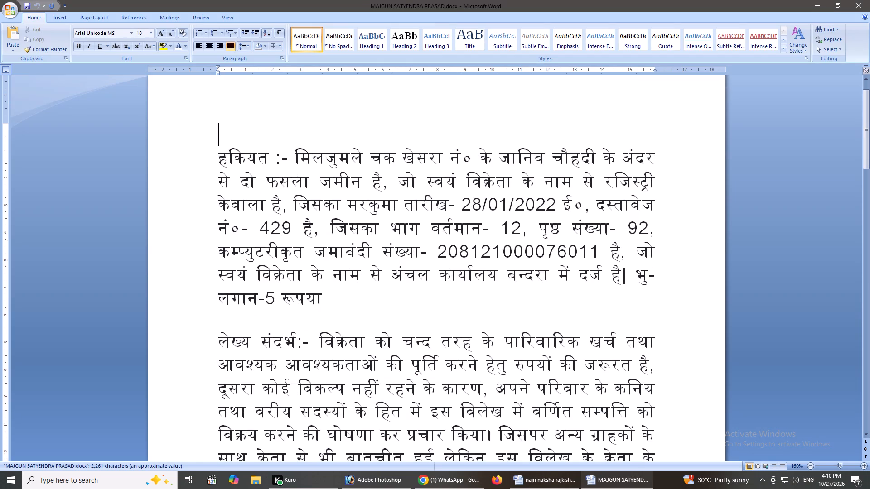
pyautogui.scroll(-1, 339, 268)
pyautogui.scroll(-11, 397, 276)
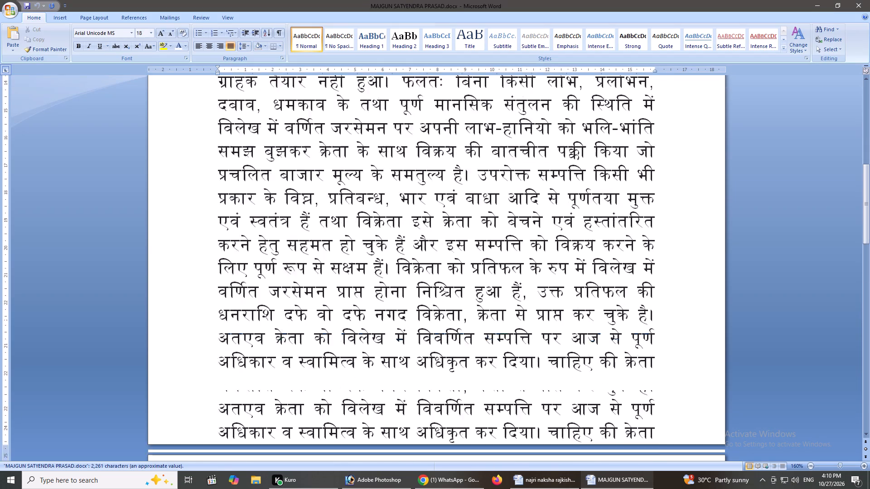
pyautogui.scroll(-20, 404, 310)
pyautogui.scroll(-1, 404, 310)
pyautogui.scroll(1, 419, 332)
pyautogui.scroll(-3, 419, 332)
pyautogui.scroll(3, 419, 333)
pyautogui.scroll(-1, 421, 331)
pyautogui.scroll(20, 421, 331)
pyautogui.scroll(5, 421, 331)
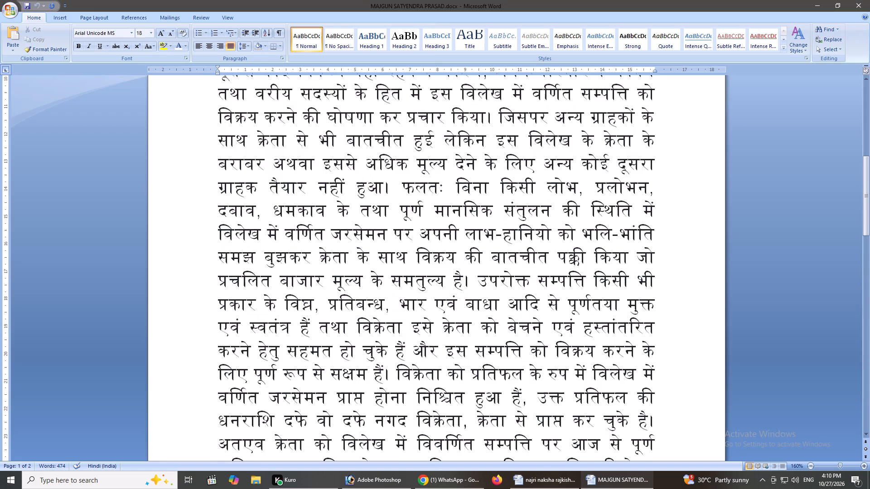
pyautogui.scroll(14, 402, 323)
# Switch the keyboard input language to Hindi.
pyautogui.click(805, 479)
pyautogui.click(794, 432)
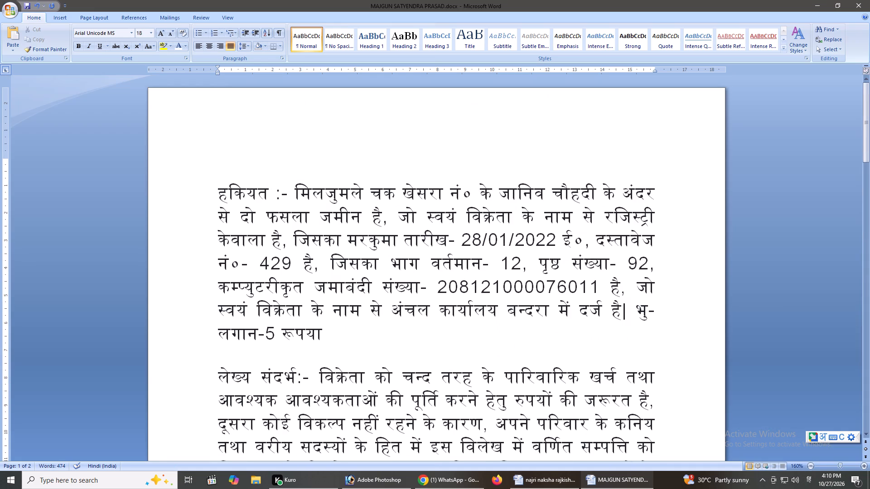
# Delete the word "खेसरा" after "चक" in the first line of the हकियत paragraph.
pyautogui.moveTo(404, 189); pyautogui.dragTo(442, 194)
pyautogui.press('BackSpace')
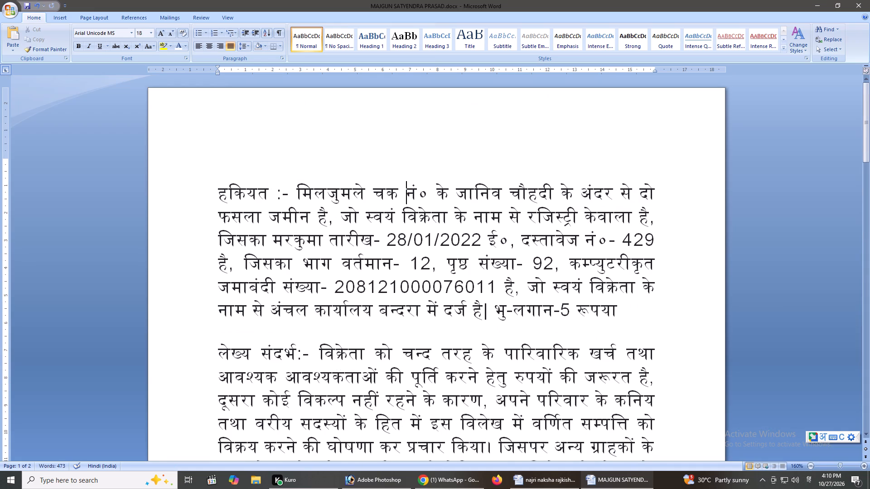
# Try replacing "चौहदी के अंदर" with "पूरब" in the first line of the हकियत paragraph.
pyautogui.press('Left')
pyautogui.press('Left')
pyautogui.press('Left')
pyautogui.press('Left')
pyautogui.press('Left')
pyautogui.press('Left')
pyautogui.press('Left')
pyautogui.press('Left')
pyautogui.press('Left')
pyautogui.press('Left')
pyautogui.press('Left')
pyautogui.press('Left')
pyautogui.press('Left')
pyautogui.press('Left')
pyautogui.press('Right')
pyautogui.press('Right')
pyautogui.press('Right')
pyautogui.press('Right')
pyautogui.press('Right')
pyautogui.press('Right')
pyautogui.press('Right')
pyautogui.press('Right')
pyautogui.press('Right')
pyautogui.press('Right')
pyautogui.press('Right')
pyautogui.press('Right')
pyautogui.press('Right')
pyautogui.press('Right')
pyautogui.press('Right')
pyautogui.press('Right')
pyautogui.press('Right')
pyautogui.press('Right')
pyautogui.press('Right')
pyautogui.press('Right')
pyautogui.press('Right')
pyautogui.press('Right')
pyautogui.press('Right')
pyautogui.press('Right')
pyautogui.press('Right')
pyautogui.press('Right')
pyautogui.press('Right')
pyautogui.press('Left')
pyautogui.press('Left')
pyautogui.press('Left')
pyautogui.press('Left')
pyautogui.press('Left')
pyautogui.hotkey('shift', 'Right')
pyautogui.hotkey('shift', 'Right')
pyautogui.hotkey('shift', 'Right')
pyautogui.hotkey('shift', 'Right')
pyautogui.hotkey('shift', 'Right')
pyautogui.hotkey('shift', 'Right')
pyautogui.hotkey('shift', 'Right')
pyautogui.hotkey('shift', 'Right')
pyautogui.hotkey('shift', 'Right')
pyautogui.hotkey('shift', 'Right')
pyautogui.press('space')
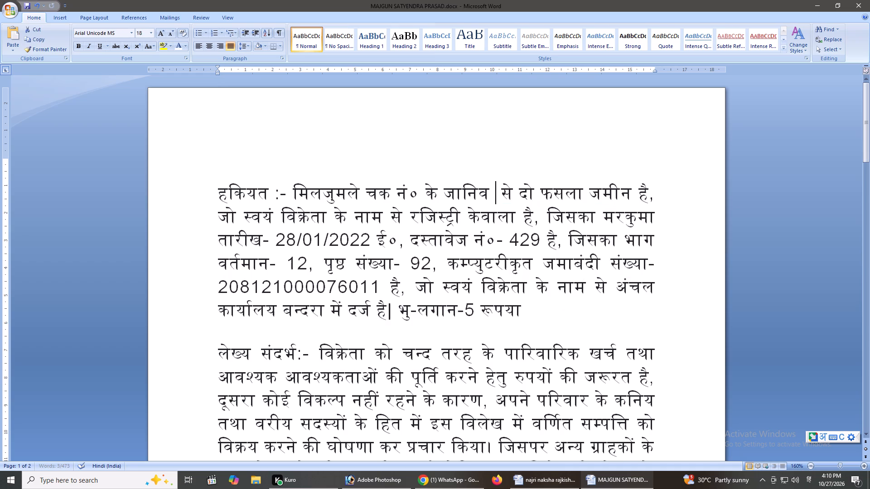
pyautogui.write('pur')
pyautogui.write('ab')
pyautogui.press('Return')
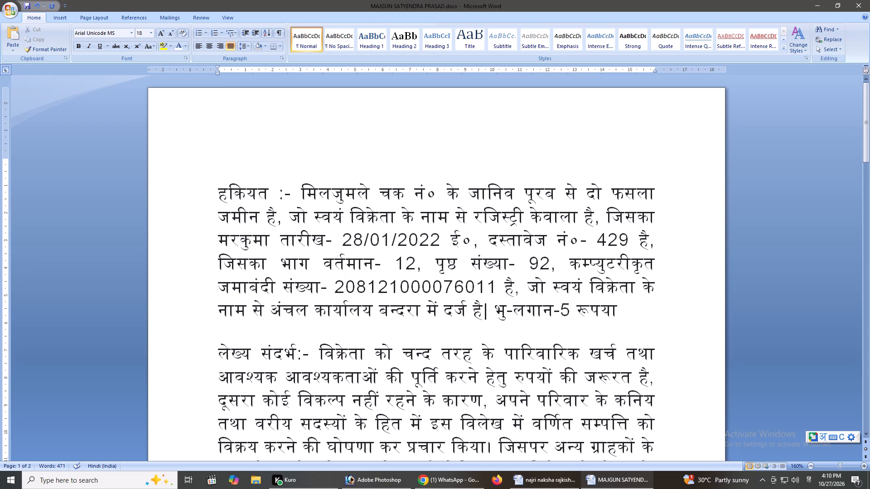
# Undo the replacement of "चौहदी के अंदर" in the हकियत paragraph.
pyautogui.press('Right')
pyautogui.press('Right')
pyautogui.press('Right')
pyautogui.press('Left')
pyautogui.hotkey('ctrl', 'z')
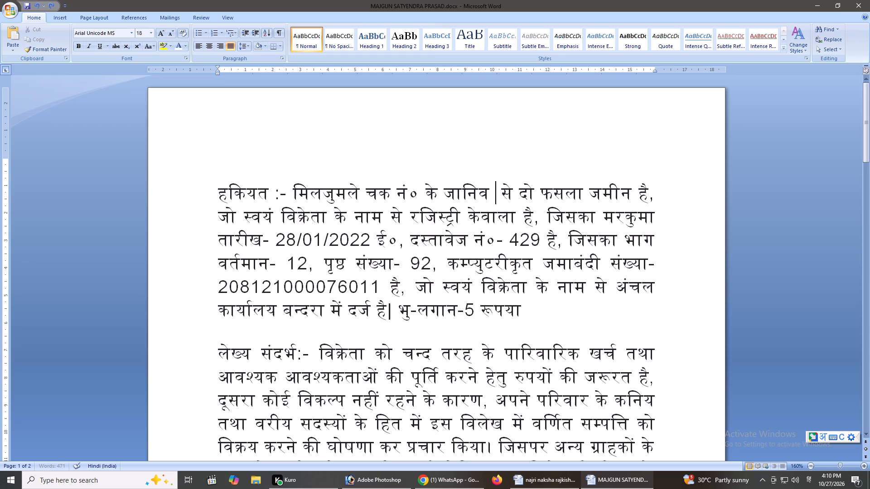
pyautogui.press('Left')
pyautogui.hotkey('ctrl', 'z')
# Insert "पूरब से" before "चौहदी के अंदर" in the first line of the हकियत paragraph.
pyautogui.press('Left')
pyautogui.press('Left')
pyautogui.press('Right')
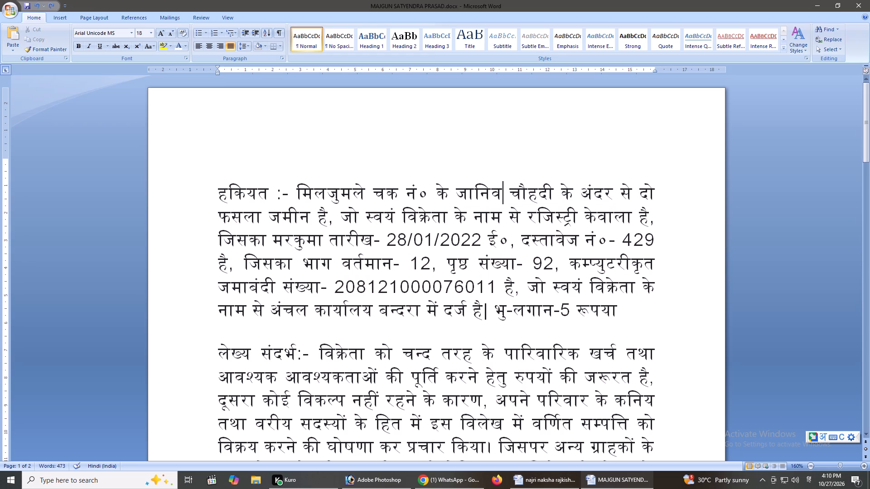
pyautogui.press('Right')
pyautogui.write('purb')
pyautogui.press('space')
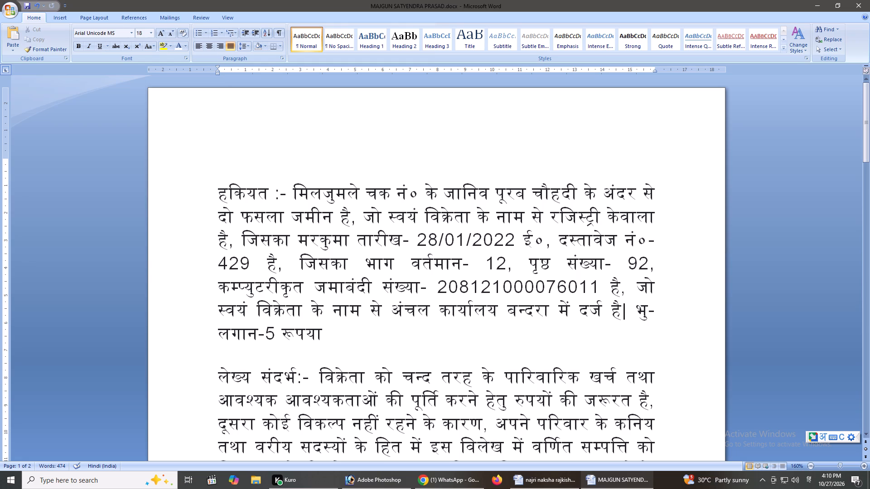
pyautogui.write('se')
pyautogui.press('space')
# Delete "स्वयं" before the first "विक्रेता" in the हकियत paragraph.
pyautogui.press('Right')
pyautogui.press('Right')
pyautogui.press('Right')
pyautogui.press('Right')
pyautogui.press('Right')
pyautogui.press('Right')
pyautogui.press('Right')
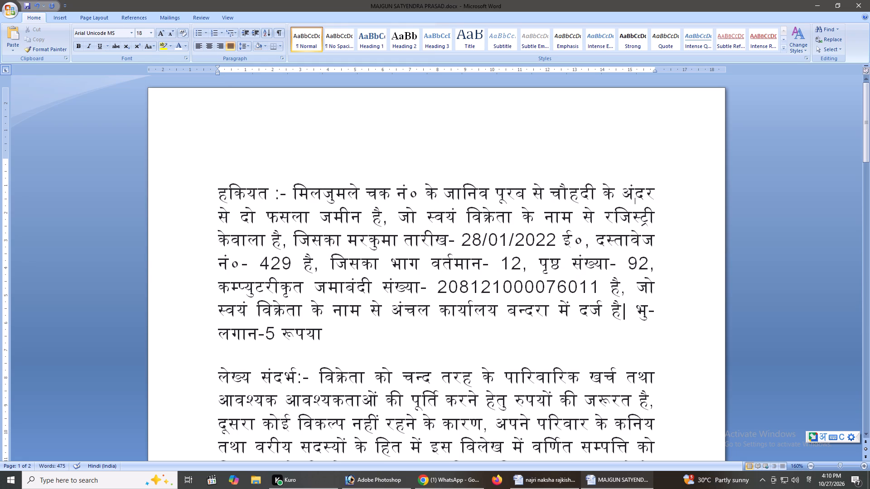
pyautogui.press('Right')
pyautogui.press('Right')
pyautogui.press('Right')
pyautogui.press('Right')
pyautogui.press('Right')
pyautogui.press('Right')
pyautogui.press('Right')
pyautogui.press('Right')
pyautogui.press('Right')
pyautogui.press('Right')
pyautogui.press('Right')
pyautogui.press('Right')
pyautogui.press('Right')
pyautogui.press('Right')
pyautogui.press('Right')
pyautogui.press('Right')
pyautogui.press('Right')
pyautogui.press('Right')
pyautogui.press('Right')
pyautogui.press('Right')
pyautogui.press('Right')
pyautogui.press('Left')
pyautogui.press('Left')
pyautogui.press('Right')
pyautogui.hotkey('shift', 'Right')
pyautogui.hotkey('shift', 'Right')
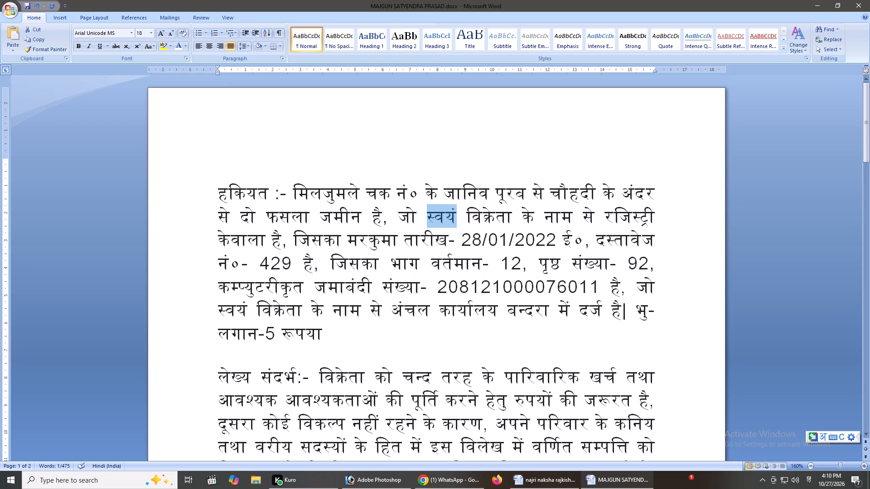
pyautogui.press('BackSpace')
# Insert "पिता के" after "विक्रेता के" so the phrase reads "विक्रेता के पिता के नाम से".
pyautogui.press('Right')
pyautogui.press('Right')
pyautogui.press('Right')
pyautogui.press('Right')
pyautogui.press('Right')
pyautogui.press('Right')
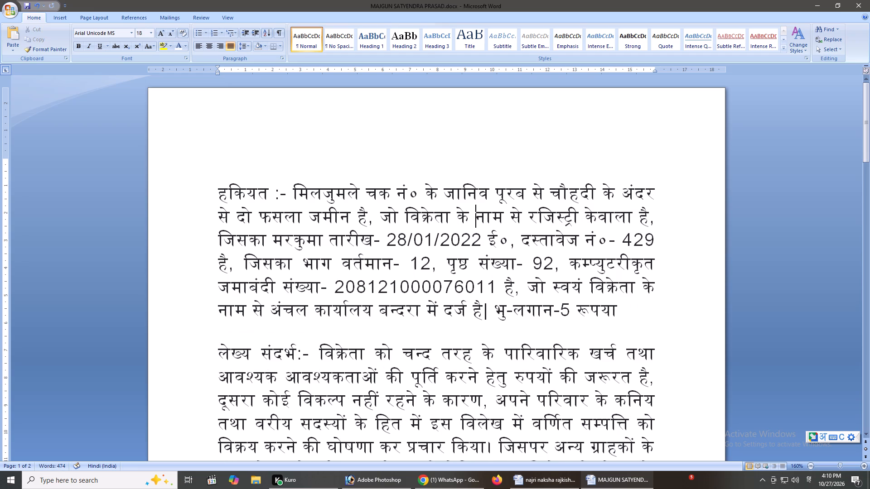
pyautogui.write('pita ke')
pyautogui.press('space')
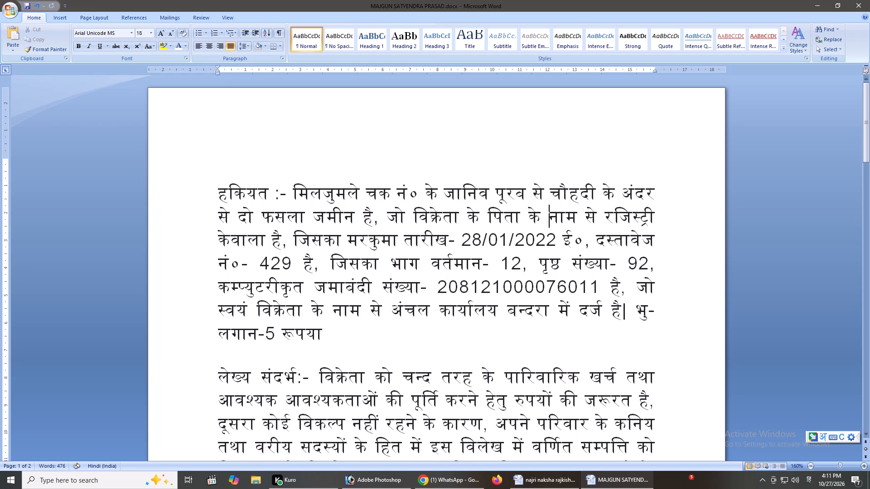
# Change the registration date after "मरकुमा तारीख-" in the हकियत paragraph to 03/03/1987.
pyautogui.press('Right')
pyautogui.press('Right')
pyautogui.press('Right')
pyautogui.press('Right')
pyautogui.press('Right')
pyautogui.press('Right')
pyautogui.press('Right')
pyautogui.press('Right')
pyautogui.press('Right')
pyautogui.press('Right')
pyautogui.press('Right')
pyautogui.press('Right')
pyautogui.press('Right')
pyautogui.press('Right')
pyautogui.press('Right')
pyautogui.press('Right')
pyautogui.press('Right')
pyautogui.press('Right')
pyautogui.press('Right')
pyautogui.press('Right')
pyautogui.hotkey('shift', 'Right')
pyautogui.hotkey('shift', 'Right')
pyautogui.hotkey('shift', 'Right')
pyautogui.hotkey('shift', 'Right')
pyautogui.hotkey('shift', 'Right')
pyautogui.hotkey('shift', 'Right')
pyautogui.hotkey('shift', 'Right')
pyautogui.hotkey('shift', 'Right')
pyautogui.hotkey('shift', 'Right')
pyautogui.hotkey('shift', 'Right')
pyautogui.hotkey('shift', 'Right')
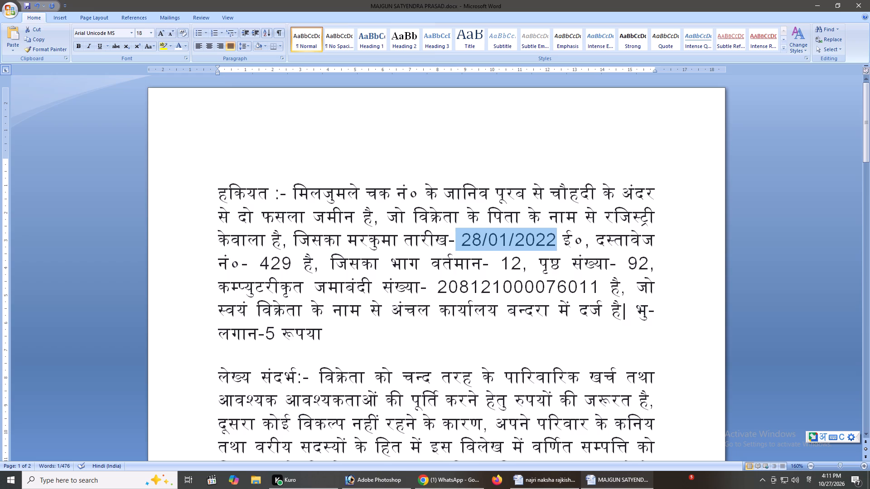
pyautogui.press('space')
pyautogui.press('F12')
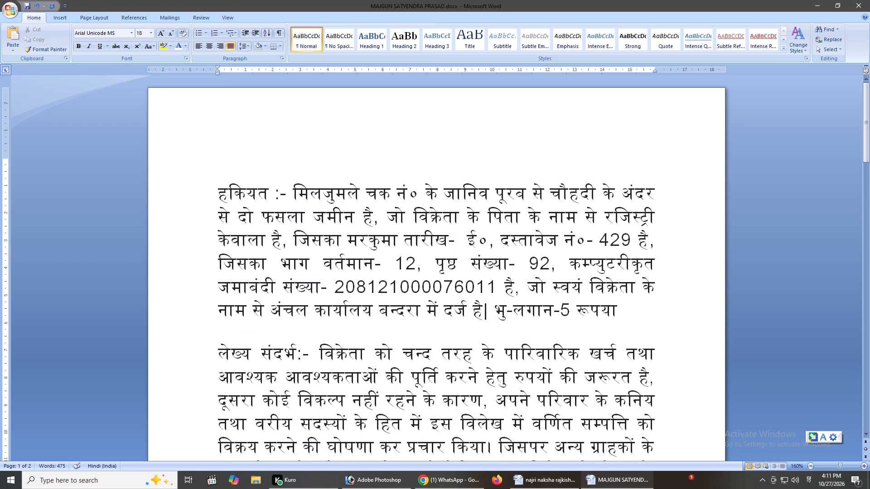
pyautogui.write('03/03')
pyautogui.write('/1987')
# Delete the document-number phrase ", दस्तावेज नं०- 429" after "ई०" in the हकियत paragraph, keeping a space before "है".
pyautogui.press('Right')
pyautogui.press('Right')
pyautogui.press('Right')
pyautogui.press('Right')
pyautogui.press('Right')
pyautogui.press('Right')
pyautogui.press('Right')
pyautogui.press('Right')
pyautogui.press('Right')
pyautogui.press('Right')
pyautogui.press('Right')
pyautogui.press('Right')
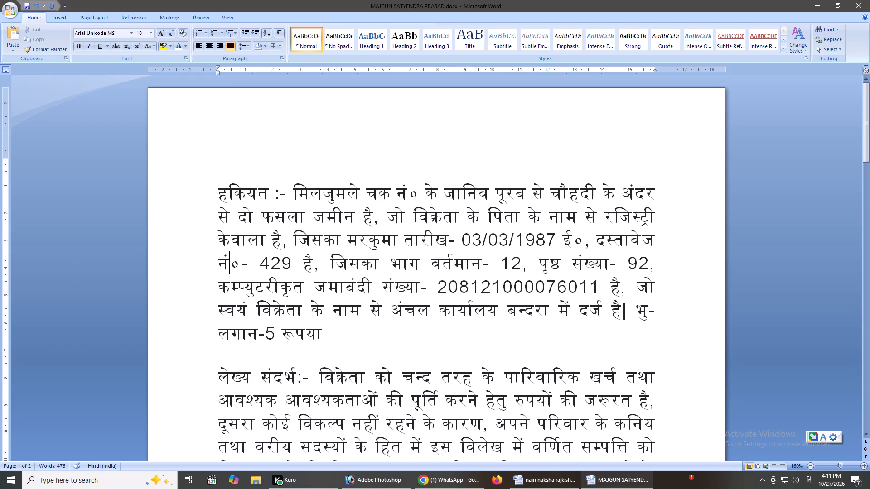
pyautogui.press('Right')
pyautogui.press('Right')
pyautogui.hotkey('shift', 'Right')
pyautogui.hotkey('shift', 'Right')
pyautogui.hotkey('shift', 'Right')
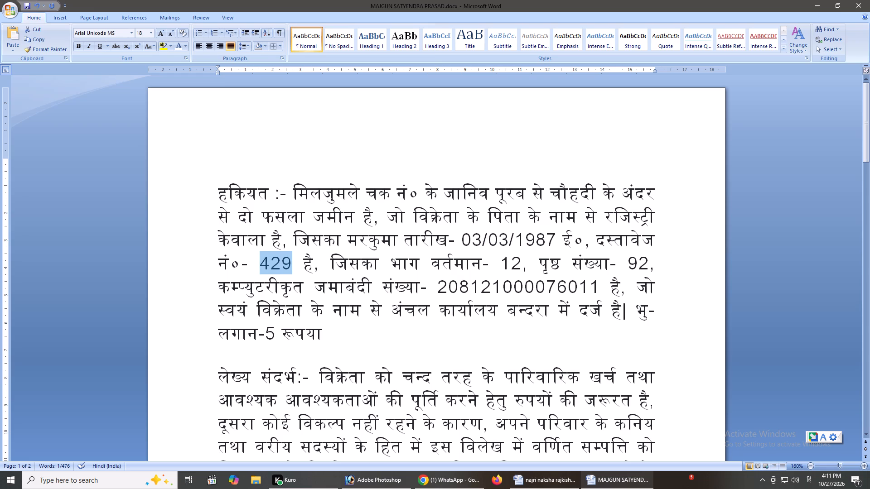
pyautogui.moveTo(584, 237); pyautogui.dragTo(298, 269)
pyautogui.press('BackSpace')
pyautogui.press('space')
# Set the volume number after "भाग वर्तमान-" in the हकियत paragraph to 5.
pyautogui.moveTo(392, 259); pyautogui.dragTo(410, 265)
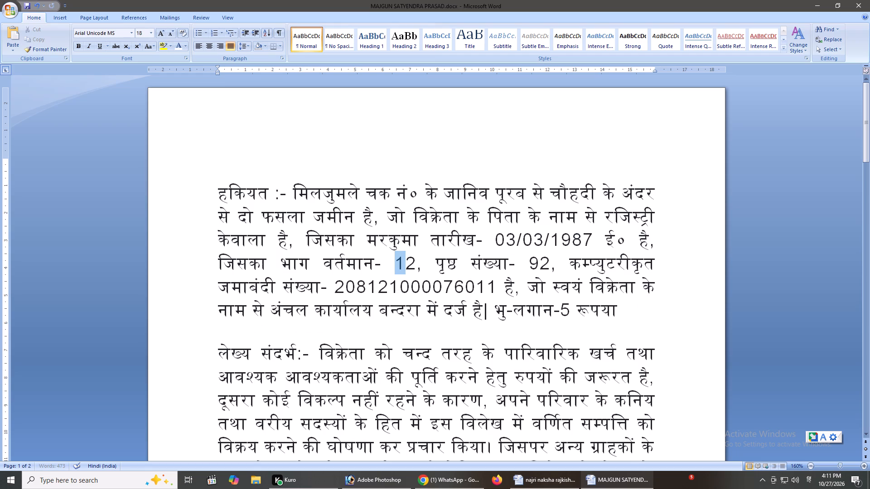
pyautogui.moveTo(410, 265); pyautogui.dragTo(414, 266)
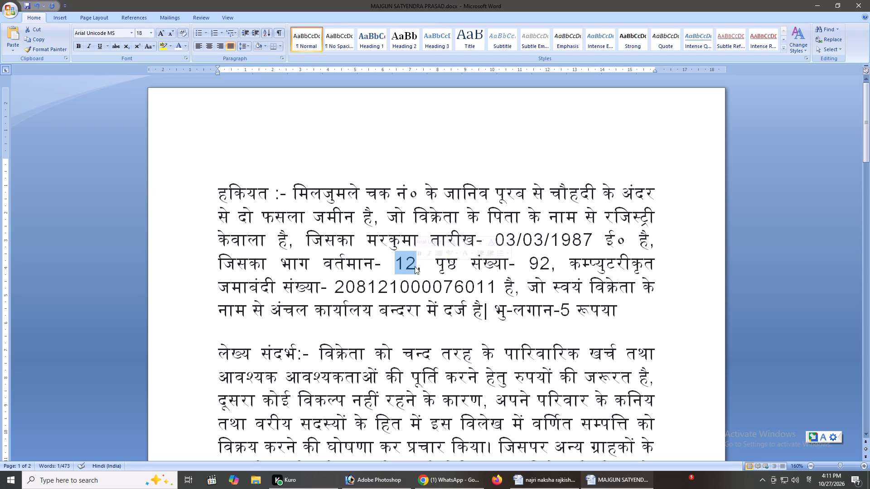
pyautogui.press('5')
# Set the page number after "पृष्ठ संख्या-" in the हकियत paragraph to 49.
pyautogui.press('Right')
pyautogui.press('Right')
pyautogui.press('Right')
pyautogui.press('Right')
pyautogui.press('Right')
pyautogui.press('Right')
pyautogui.press('Right')
pyautogui.press('Right')
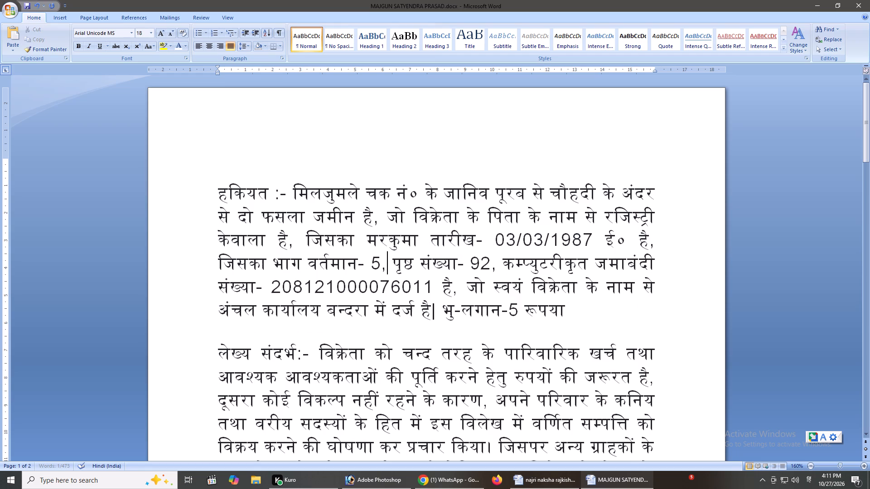
pyautogui.press('Right')
pyautogui.hotkey('shift', 'Right')
pyautogui.hotkey('shift', 'Right')
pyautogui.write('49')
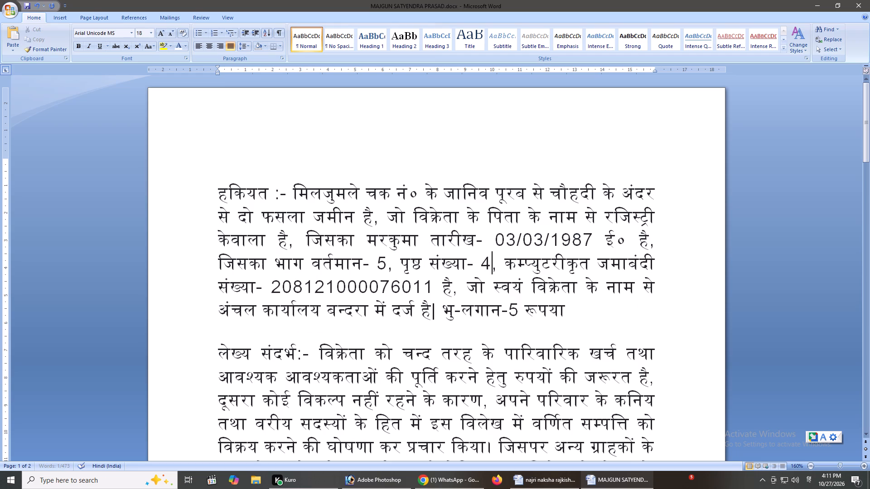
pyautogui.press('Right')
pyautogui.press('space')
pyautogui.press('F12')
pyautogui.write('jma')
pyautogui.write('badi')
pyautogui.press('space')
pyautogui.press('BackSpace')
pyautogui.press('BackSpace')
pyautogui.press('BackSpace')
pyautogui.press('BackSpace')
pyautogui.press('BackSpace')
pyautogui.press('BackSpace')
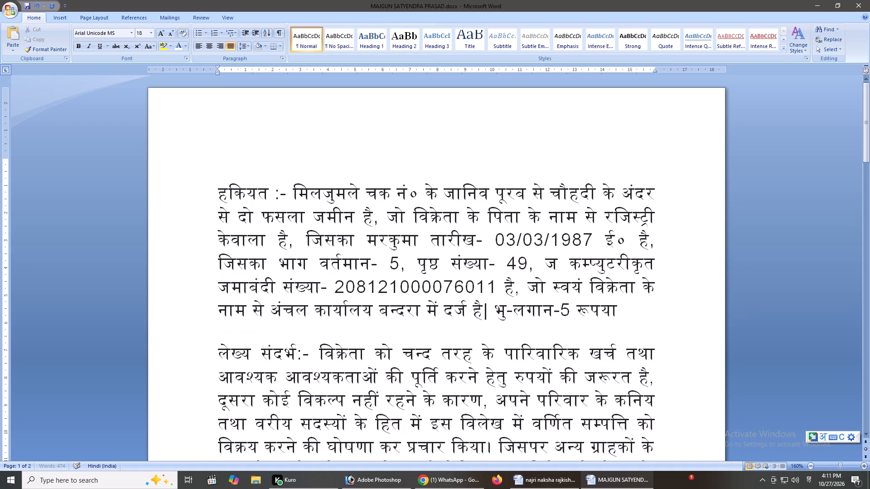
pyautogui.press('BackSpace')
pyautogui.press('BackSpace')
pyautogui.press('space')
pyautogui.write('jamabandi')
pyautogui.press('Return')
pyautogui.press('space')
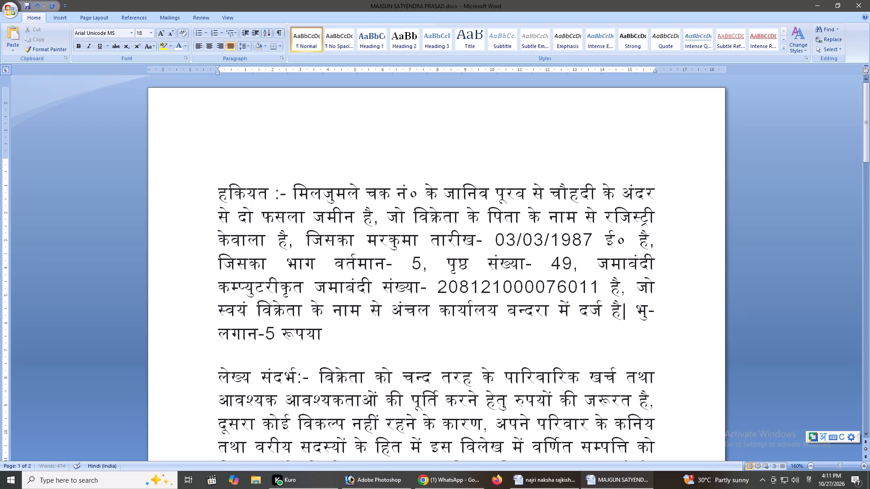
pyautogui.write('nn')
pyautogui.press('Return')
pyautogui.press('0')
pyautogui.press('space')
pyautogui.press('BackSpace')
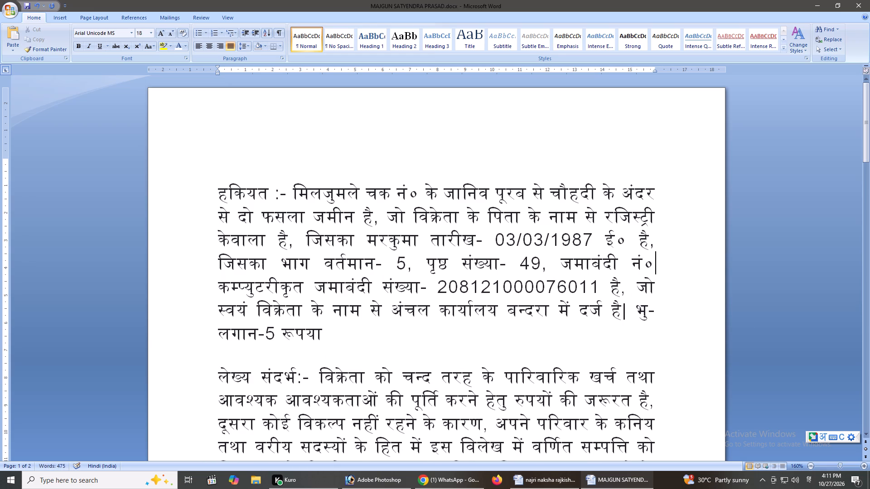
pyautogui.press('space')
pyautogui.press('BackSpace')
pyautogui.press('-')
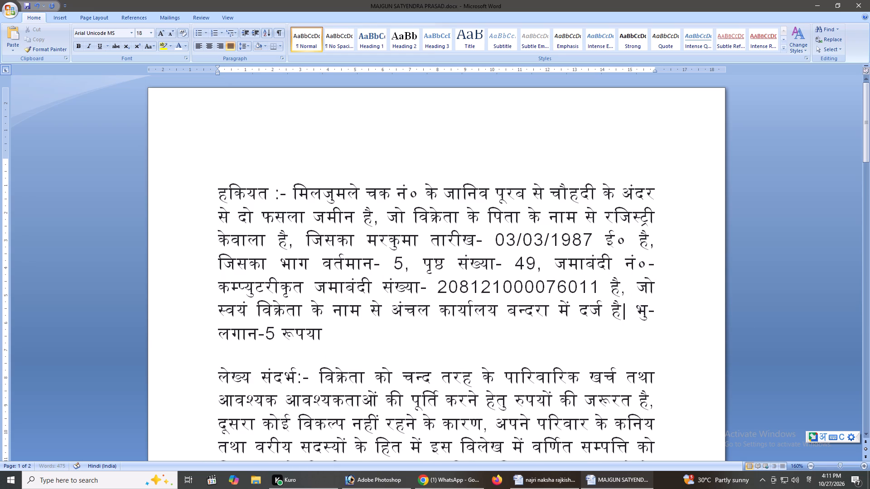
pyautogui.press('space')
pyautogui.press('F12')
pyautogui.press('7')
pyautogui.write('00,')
# Replace the number after "कम्प्युटरीकृत जमाबंदी संख्या-" with the new computerised jamabandi number.
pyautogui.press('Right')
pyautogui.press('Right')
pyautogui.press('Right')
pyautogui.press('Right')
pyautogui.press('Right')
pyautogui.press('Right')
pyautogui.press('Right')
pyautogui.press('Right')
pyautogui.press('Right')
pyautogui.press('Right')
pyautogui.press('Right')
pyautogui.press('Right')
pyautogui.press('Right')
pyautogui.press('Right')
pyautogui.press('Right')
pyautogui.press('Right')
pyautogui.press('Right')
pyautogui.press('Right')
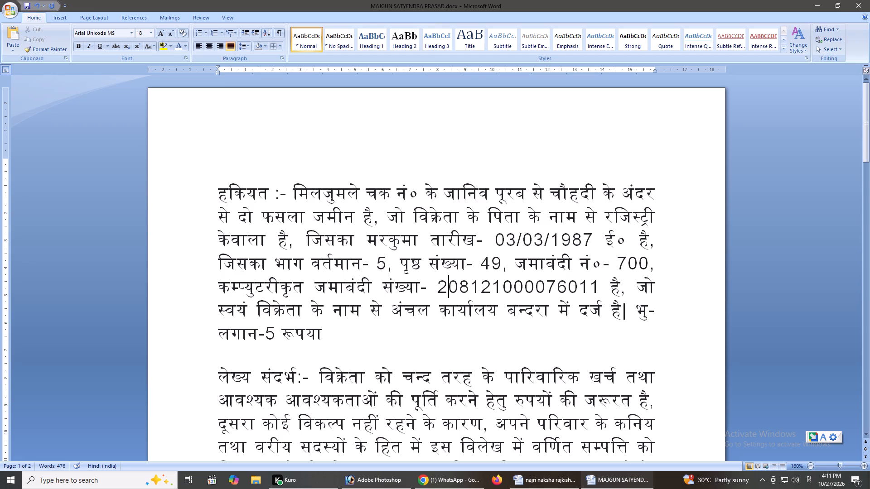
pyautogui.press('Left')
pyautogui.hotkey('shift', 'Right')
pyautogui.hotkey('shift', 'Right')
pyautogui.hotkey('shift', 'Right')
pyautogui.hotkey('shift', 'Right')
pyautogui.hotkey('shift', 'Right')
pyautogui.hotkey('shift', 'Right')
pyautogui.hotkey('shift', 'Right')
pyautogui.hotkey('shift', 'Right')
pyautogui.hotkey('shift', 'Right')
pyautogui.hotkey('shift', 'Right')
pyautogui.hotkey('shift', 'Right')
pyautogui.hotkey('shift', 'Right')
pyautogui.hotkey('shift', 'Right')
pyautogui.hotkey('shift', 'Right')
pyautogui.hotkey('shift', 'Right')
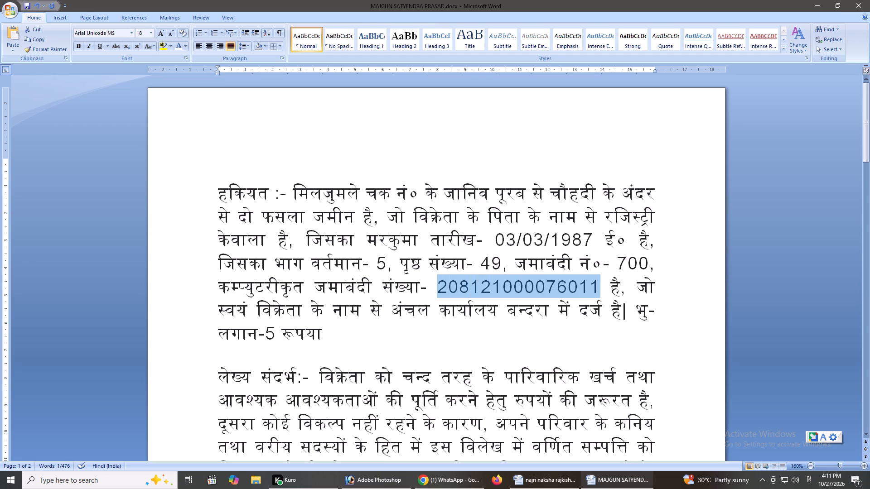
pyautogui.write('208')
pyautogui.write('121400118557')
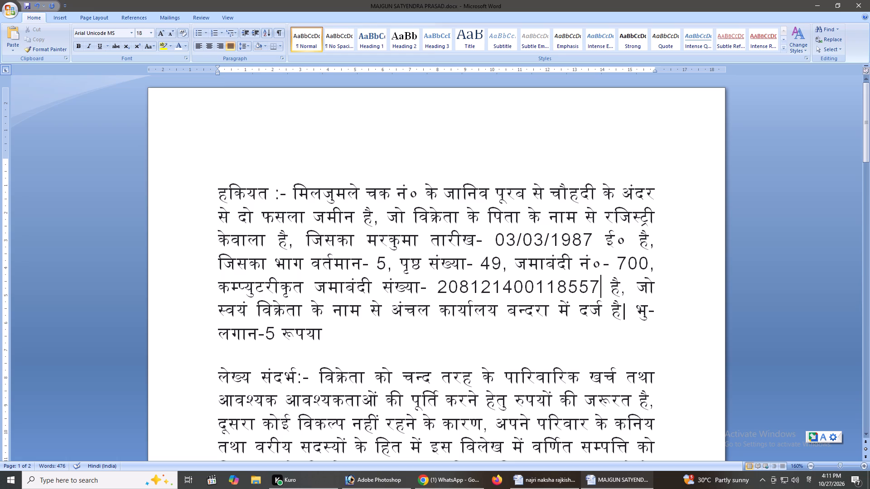
# Delete "स्वयं" before "विक्रेता के नाम से अंचल कार्यालय" in the हकियत paragraph.
pyautogui.moveTo(218, 309); pyautogui.dragTo(257, 309)
pyautogui.press('BackSpace')
# Insert "पिता स्व०", the seller's father's name and "के" between "विक्रेता के" and "नाम से अंचल कार्यालय".
pyautogui.click(287, 312)
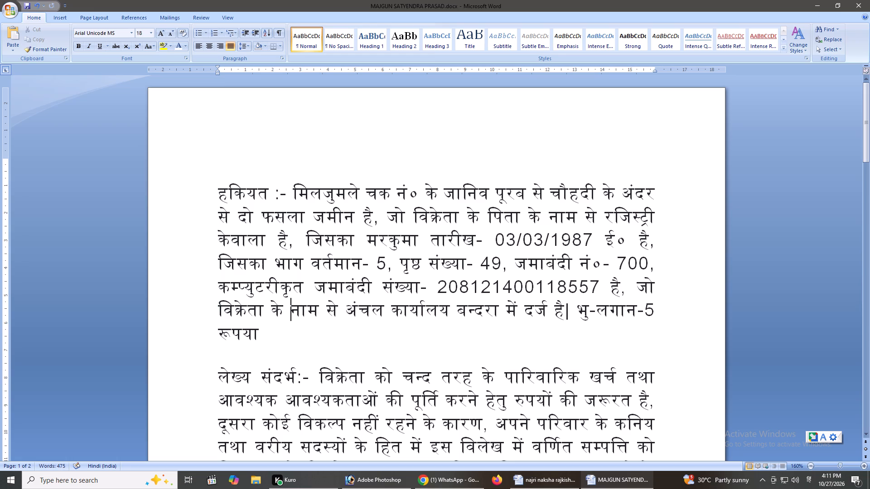
pyautogui.press('F12')
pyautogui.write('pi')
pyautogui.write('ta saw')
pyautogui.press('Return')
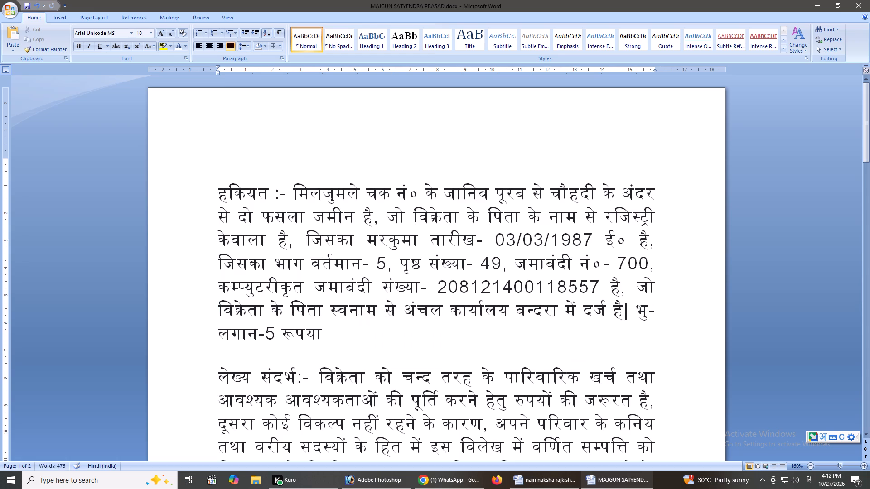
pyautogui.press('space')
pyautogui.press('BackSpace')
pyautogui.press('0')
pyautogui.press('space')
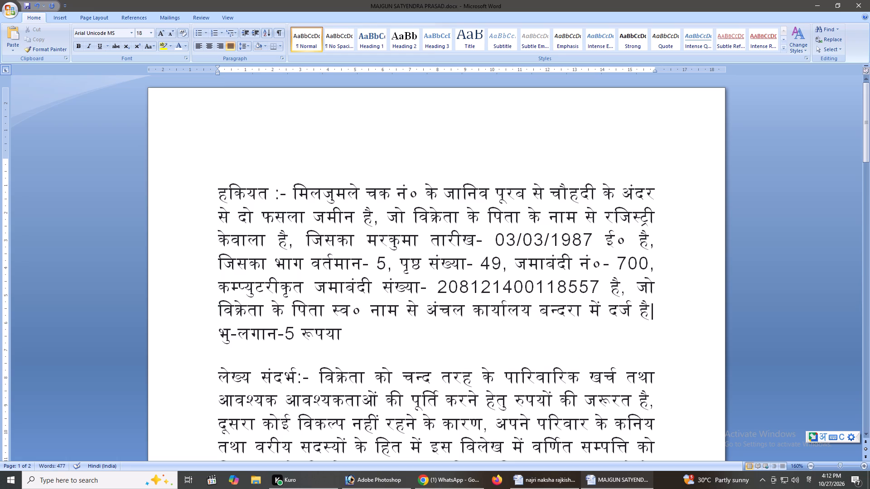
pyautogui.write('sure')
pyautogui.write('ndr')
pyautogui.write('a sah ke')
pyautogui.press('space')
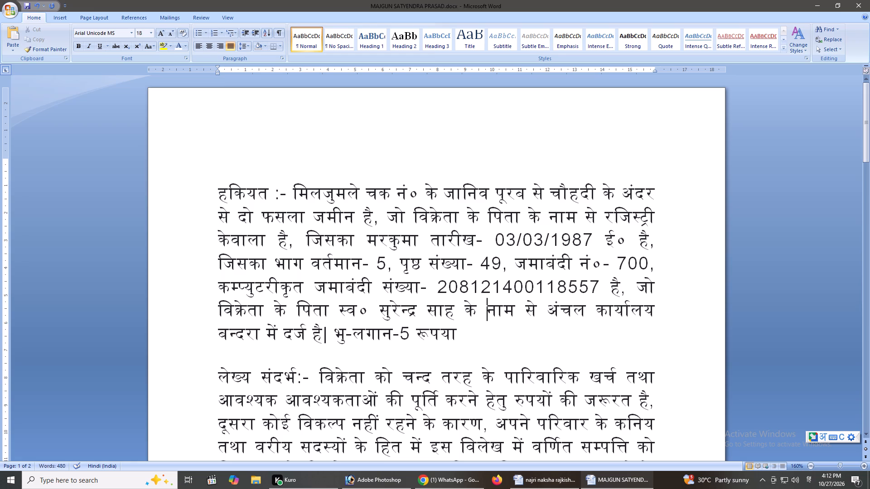
# Replace "वन्दरा" with "सकरा" after "अंचल कार्यालय" in the हकियत paragraph.
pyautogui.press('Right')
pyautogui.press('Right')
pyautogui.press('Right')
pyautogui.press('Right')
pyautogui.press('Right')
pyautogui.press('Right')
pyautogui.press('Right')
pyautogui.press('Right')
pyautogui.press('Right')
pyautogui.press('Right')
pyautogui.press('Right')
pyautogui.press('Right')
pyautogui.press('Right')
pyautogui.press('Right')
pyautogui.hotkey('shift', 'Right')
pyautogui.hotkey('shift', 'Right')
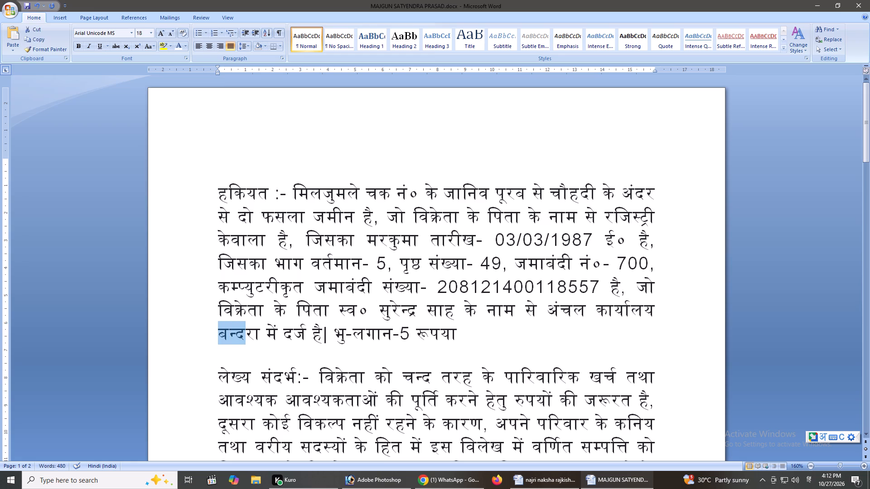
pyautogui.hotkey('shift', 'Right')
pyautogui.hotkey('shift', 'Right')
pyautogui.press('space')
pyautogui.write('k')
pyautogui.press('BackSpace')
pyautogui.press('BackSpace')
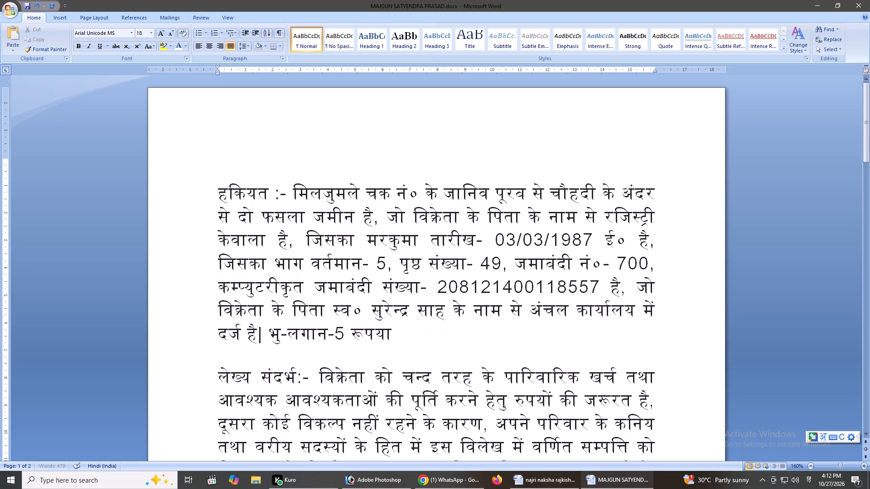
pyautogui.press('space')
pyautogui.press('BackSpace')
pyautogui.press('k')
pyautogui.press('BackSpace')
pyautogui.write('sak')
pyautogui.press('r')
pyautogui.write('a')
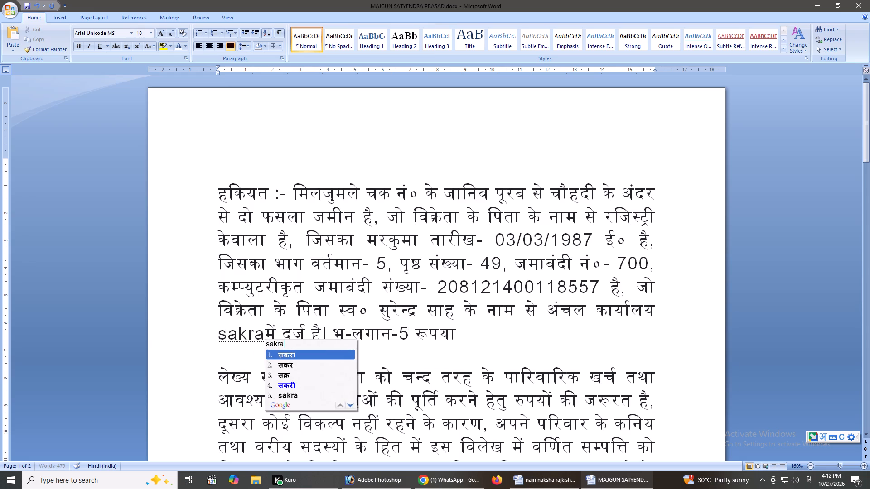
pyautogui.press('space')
# Insert ", जो वाखुदहा" directly after "सकरा में दर्ज है" in the हकियत paragraph.
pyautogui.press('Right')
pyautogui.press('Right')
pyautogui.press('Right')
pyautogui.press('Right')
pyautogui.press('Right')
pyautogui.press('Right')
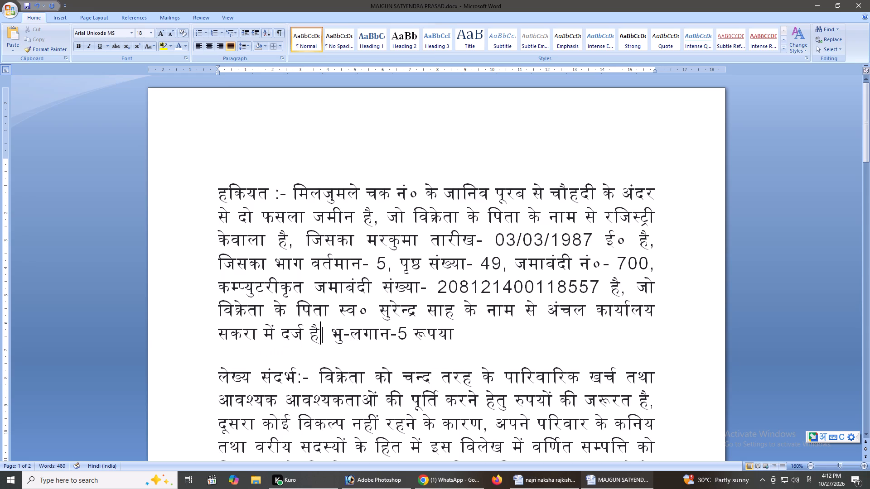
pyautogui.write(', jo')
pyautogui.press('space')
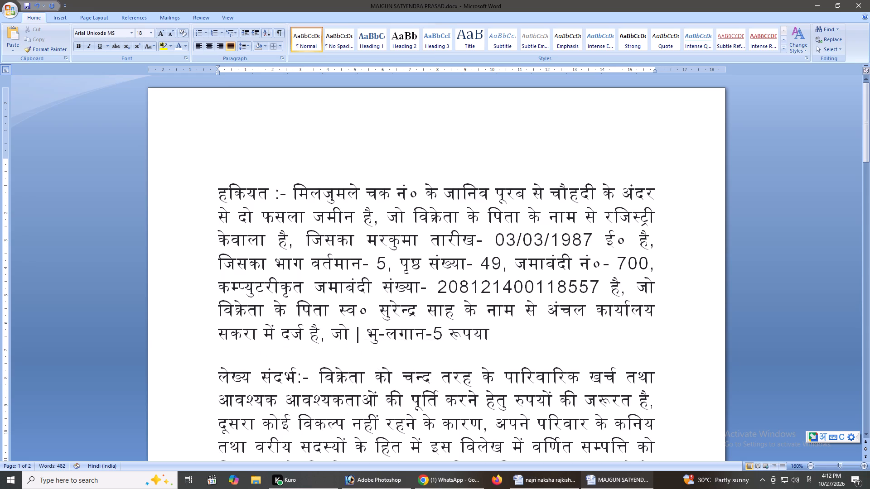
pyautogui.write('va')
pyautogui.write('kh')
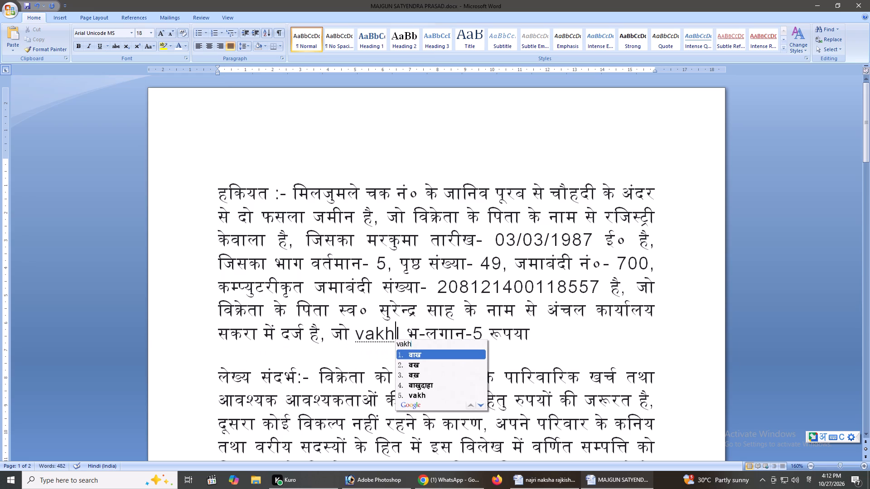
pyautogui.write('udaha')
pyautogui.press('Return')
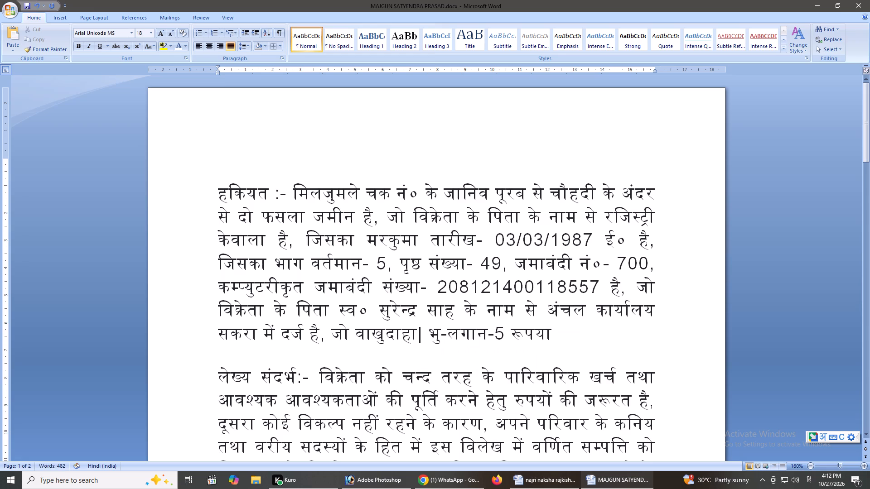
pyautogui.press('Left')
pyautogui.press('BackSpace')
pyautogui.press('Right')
# Complete the new clause after "वाखुदहा" with "बाँट से खास हिस्सा है", before "भु-लगान".
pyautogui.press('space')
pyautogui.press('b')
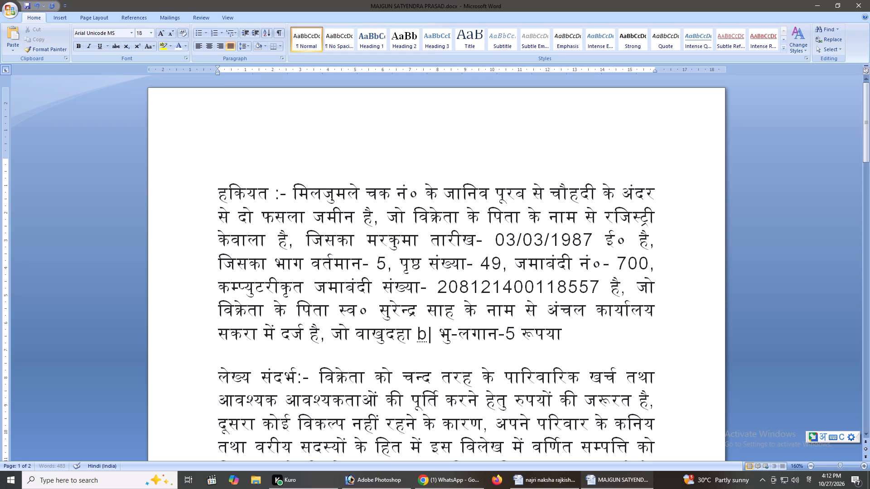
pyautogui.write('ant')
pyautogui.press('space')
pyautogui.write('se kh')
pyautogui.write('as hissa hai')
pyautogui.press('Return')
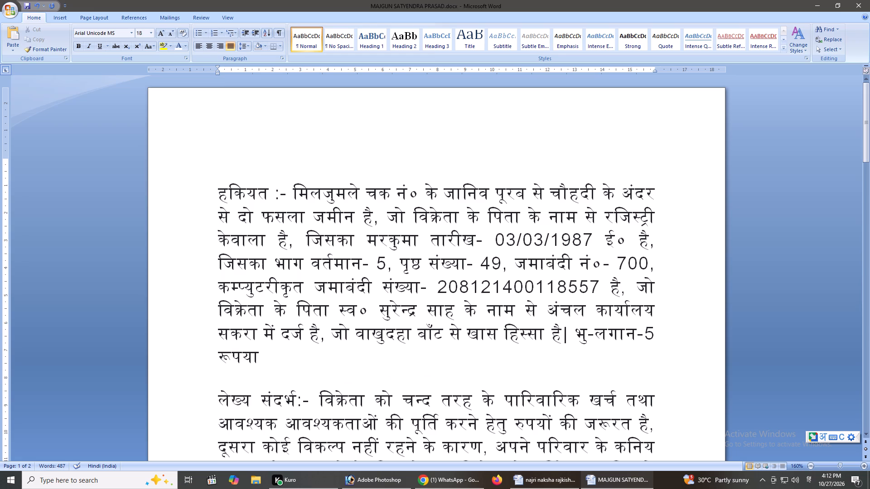
# Select the deed text from the start of the हकियत paragraph onward onto the second page.
pyautogui.moveTo(213, 191); pyautogui.dragTo(598, 480)
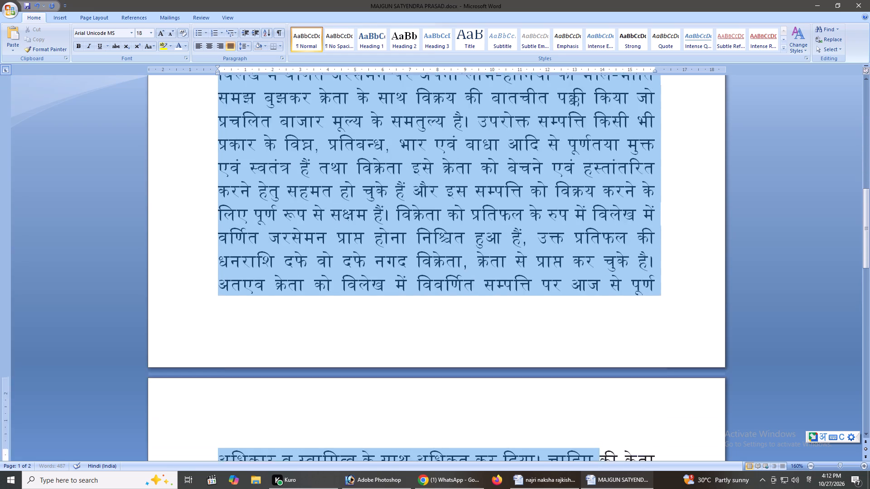
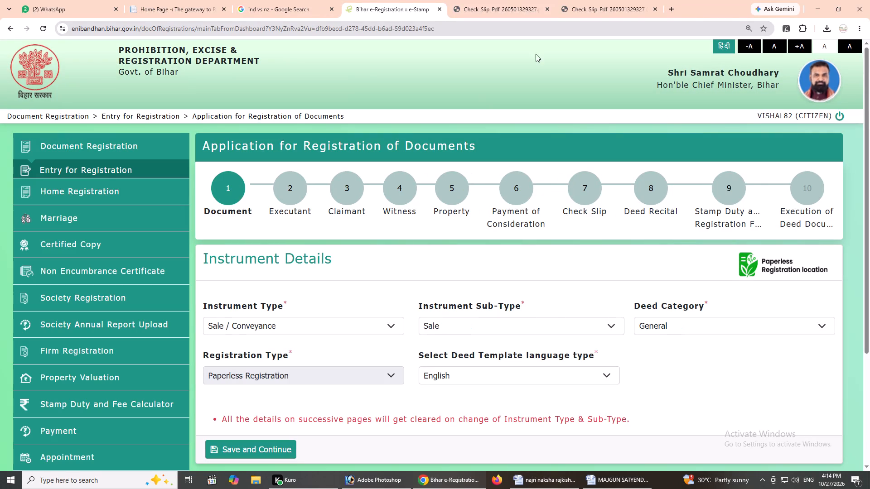
# In the e-Registration application's Property stage, edit the existing land entry and replace "SINGH" with "SAH" in the East boundary.
pyautogui.click(458, 198)
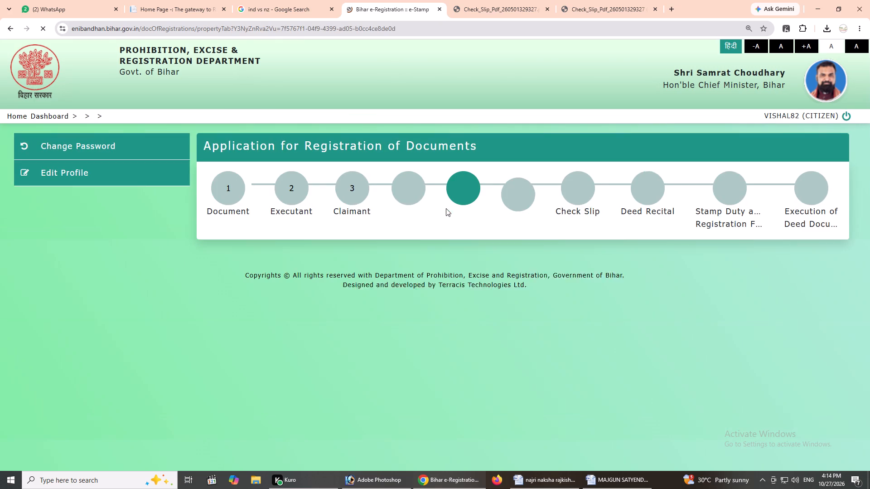
pyautogui.scroll(-2, 654, 265)
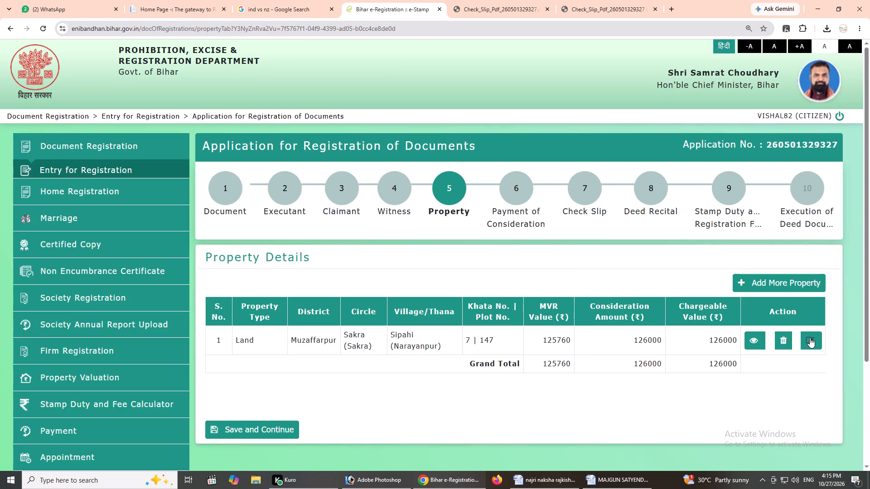
pyautogui.click(810, 338)
pyautogui.scroll(-4, 459, 376)
pyautogui.scroll(-4, 378, 362)
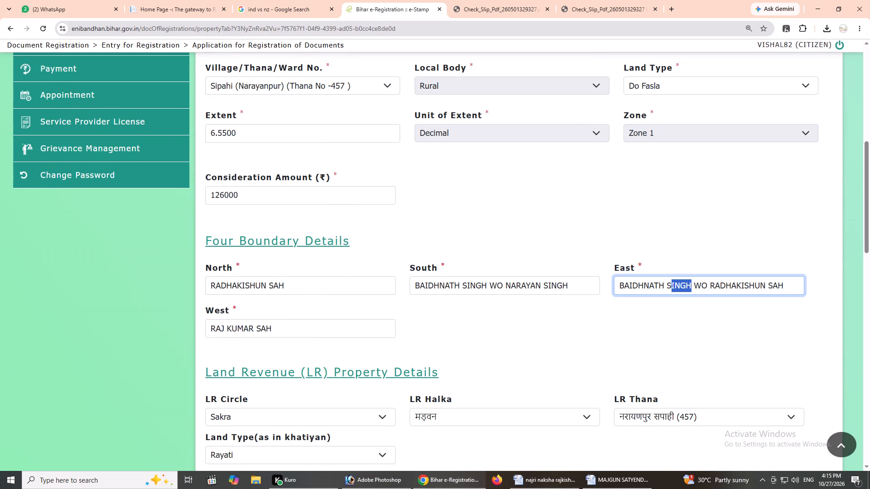
pyautogui.press('BackSpace')
pyautogui.press('BackSpace')
pyautogui.write('SAH')
pyautogui.scroll(-1, 645, 366)
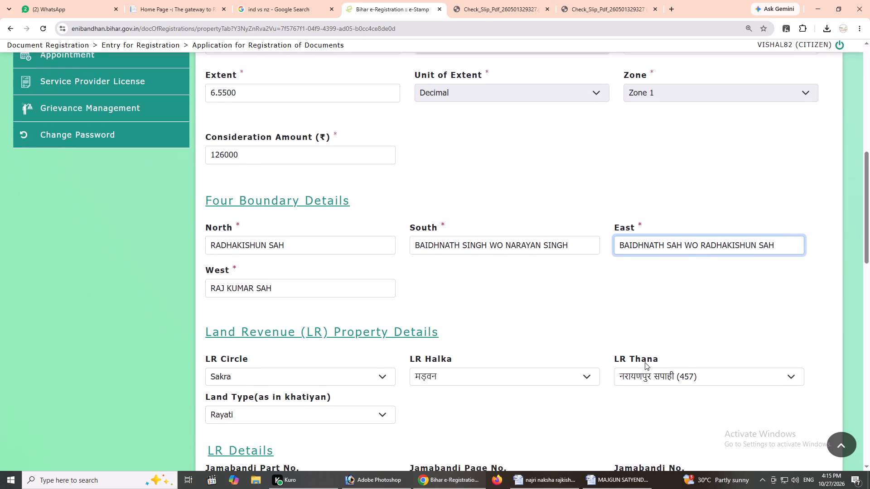
pyautogui.click(657, 343)
pyautogui.scroll(-9, 295, 325)
pyautogui.click(686, 359)
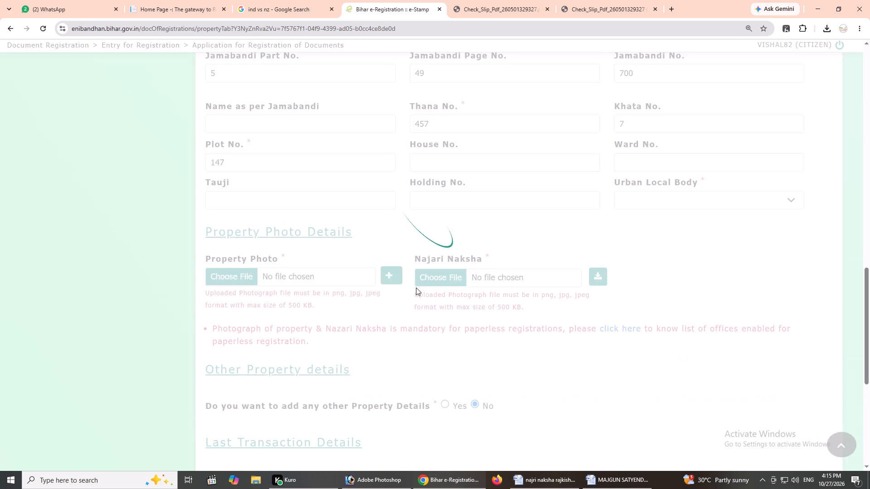
# Attach "najri naksha narayanpur sapahi.jpg" as the Najari Naksha and add "spot photo naryanpur sapahi.jpg" as the property photo.
pyautogui.click(416, 279)
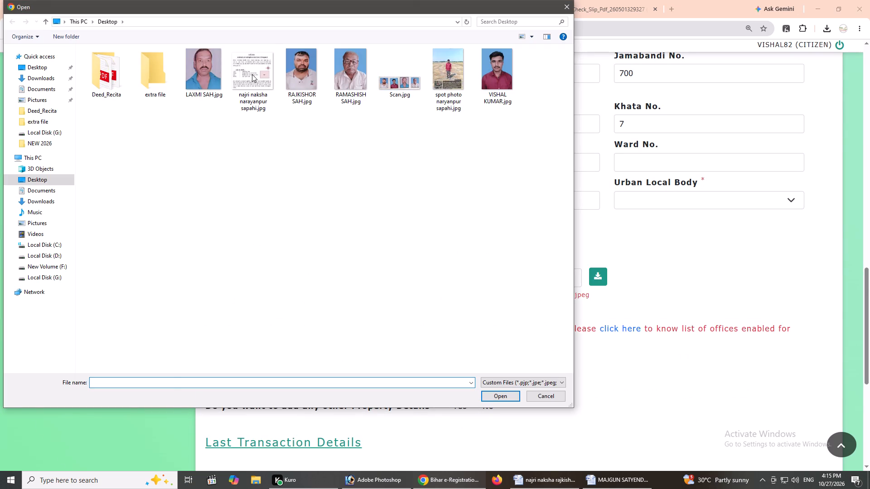
pyautogui.click(251, 74)
pyautogui.click(499, 396)
pyautogui.click(343, 283)
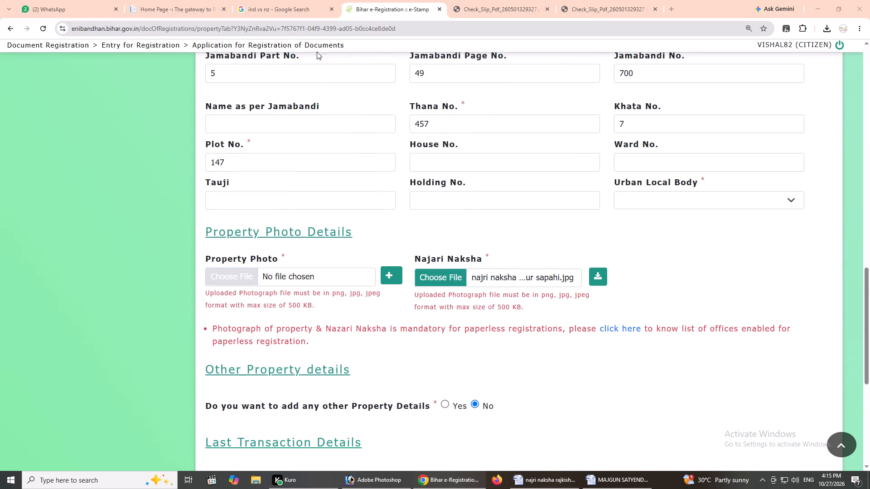
pyautogui.click(445, 79)
pyautogui.click(495, 394)
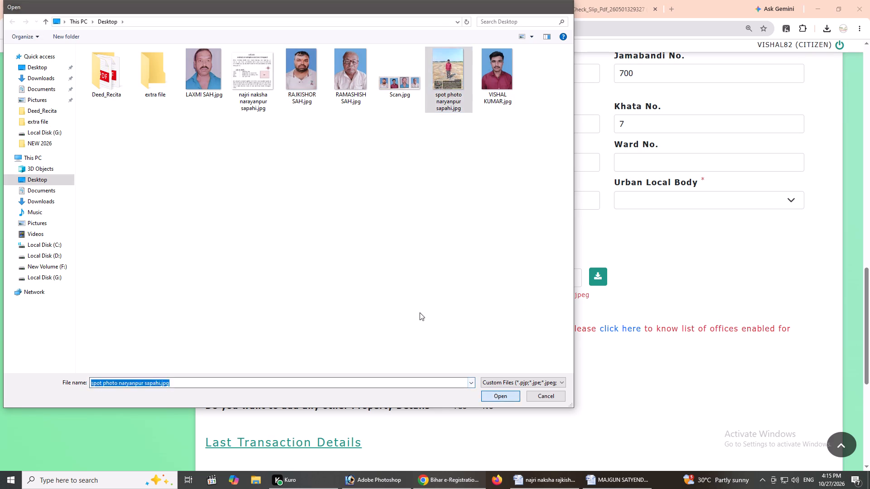
pyautogui.click(391, 273)
# Update the property entry with the edited details and attached images.
pyautogui.scroll(-6, 379, 316)
pyautogui.click(284, 318)
# Review the saved land entry's full property details, including the boundaries, jamabandi data and attached naksha.
pyautogui.scroll(1, 546, 322)
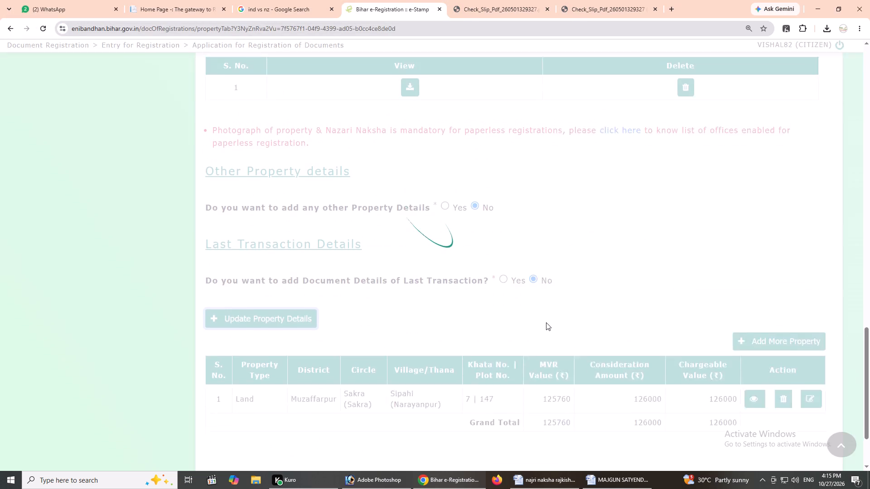
pyautogui.click(759, 203)
pyautogui.scroll(-2, 474, 347)
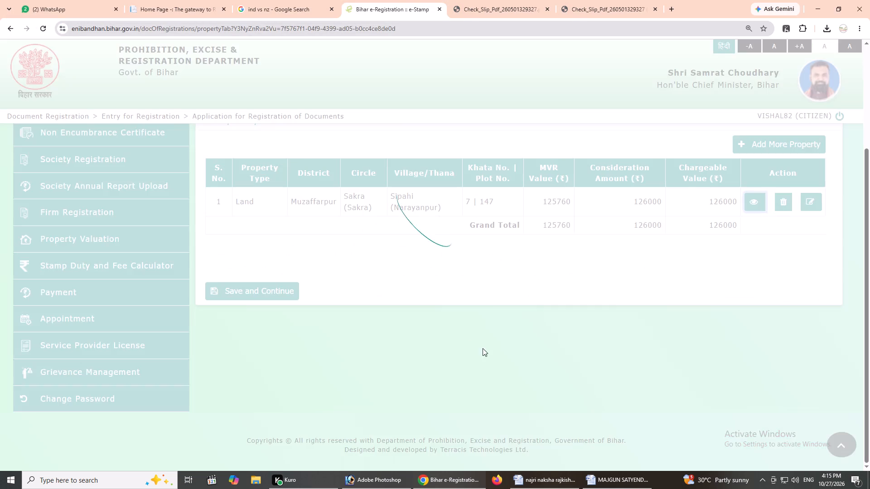
pyautogui.scroll(-3, 483, 348)
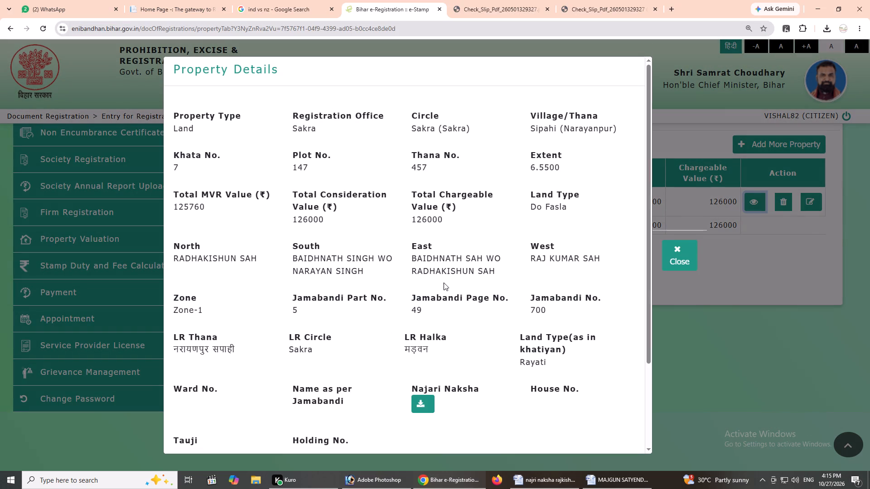
pyautogui.scroll(-2, 524, 281)
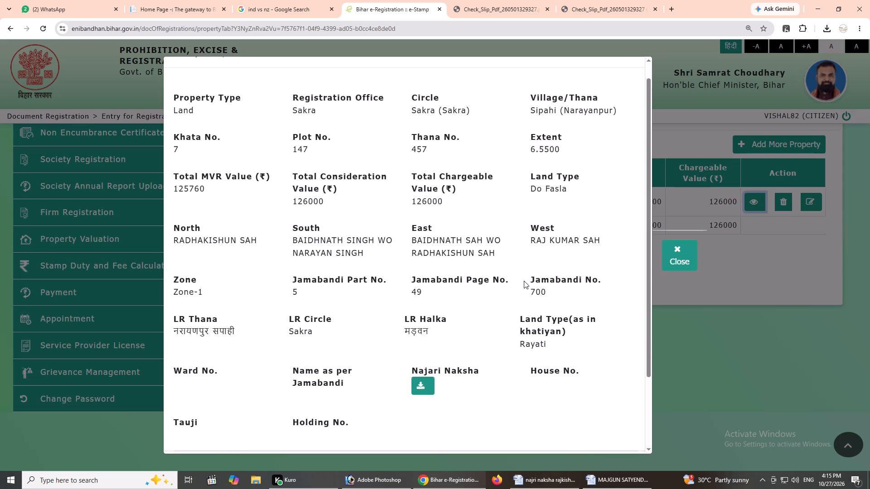
pyautogui.scroll(-2, 524, 281)
pyautogui.click(677, 262)
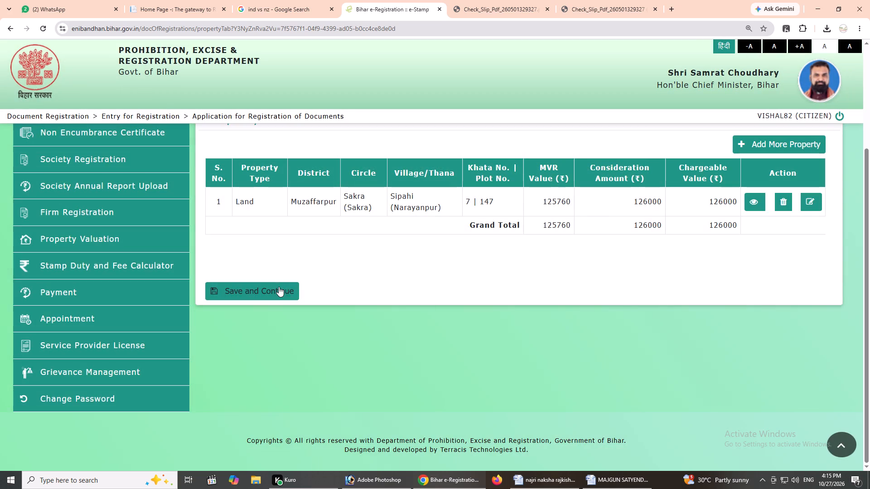
# Save the Property and Payment of Consideration stages and continue to the Check Slip.
pyautogui.click(279, 292)
pyautogui.scroll(2, 517, 346)
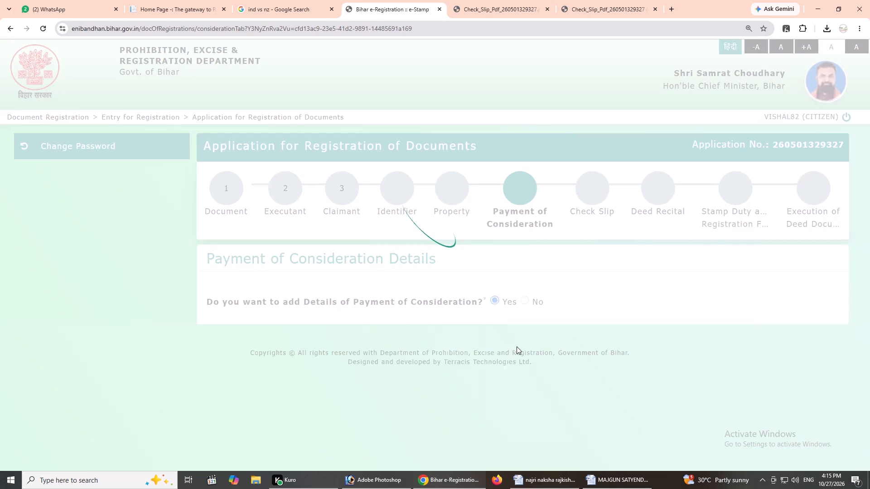
pyautogui.scroll(-9, 441, 343)
pyautogui.scroll(1, 326, 385)
pyautogui.click(262, 436)
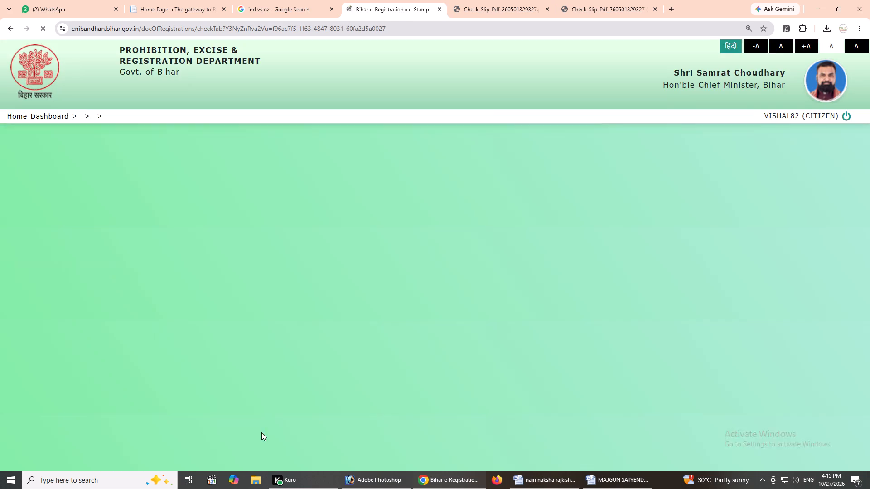
# Fill in the Check Slip with the executant's name, No for Circle Officer verification and Sakra as Registration Office, and save it.
pyautogui.click(310, 274)
pyautogui.click(310, 315)
pyautogui.scroll(-6, 406, 386)
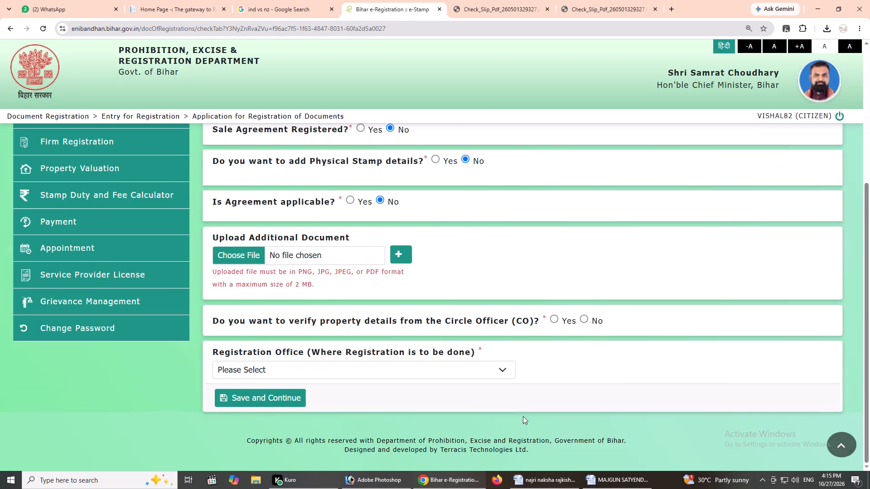
pyautogui.click(583, 318)
pyautogui.click(473, 377)
pyautogui.press('Down')
pyautogui.press('Down')
pyautogui.press('Return')
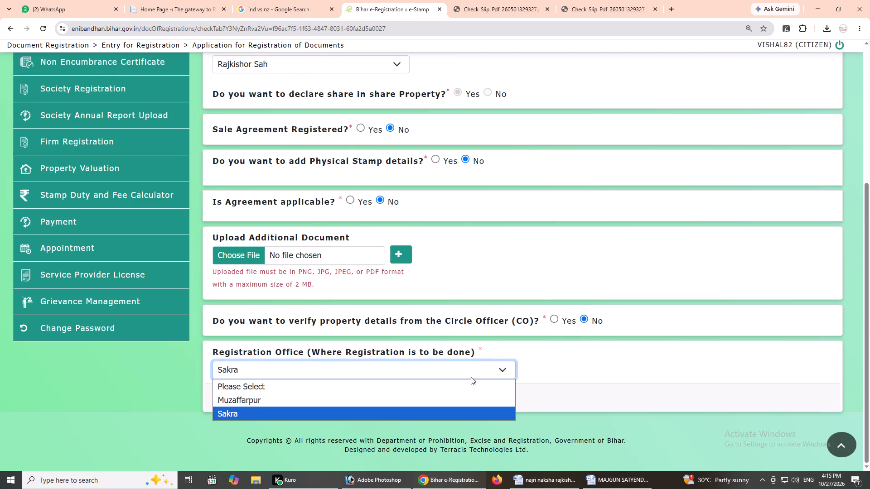
pyautogui.press('Tab')
pyautogui.press('Return')
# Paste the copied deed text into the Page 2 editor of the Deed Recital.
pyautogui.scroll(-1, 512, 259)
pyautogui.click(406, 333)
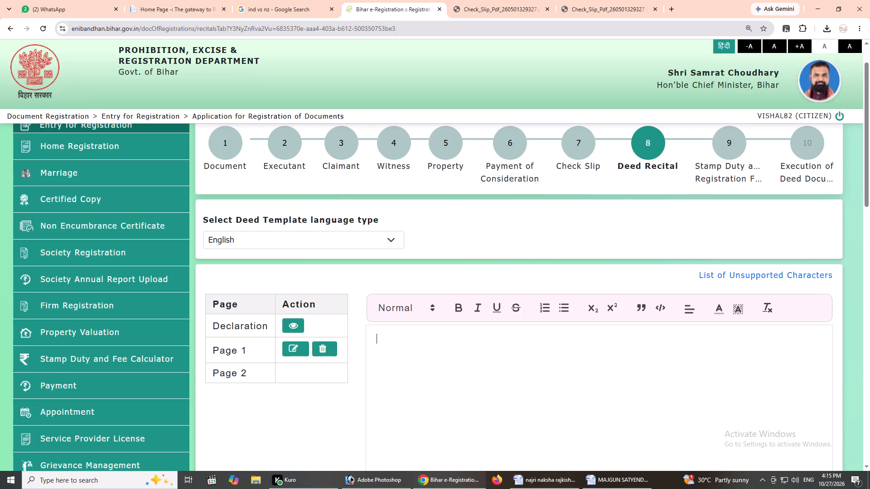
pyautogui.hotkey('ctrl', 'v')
# Delete the existing Page 1 from the Deed Recital.
pyautogui.scroll(7, 421, 344)
pyautogui.scroll(-1, 421, 341)
pyautogui.scroll(1, 421, 341)
pyautogui.click(325, 233)
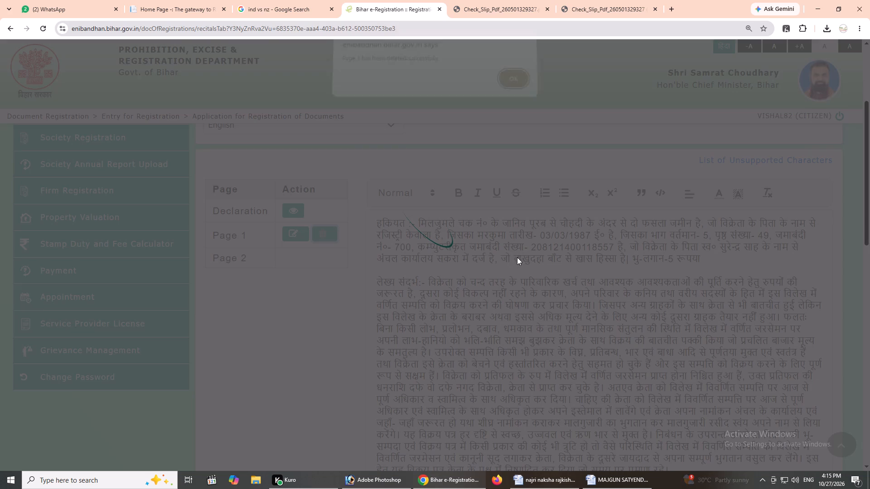
pyautogui.click(510, 84)
# Paste the copied deed text into the empty Page 1 editor of the Deed Recital.
pyautogui.scroll(-1, 394, 299)
pyautogui.scroll(1, 394, 299)
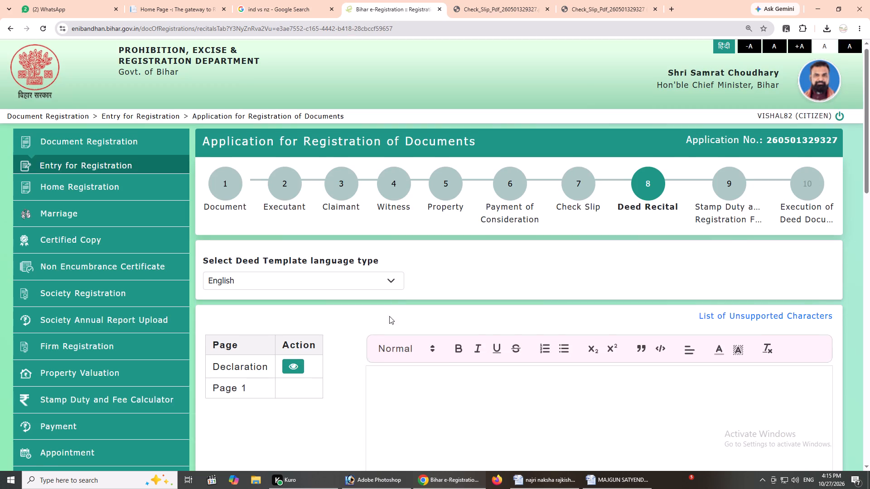
pyautogui.click(399, 400)
pyautogui.hotkey('ctrl', 'v')
# Format the entire pasted deed text, from हकियत to the last line, as Heading 3 with justified alignment.
pyautogui.scroll(-3, 425, 395)
pyautogui.scroll(3, 601, 293)
pyautogui.scroll(-1, 601, 293)
pyautogui.scroll(1, 601, 293)
pyautogui.scroll(3, 670, 284)
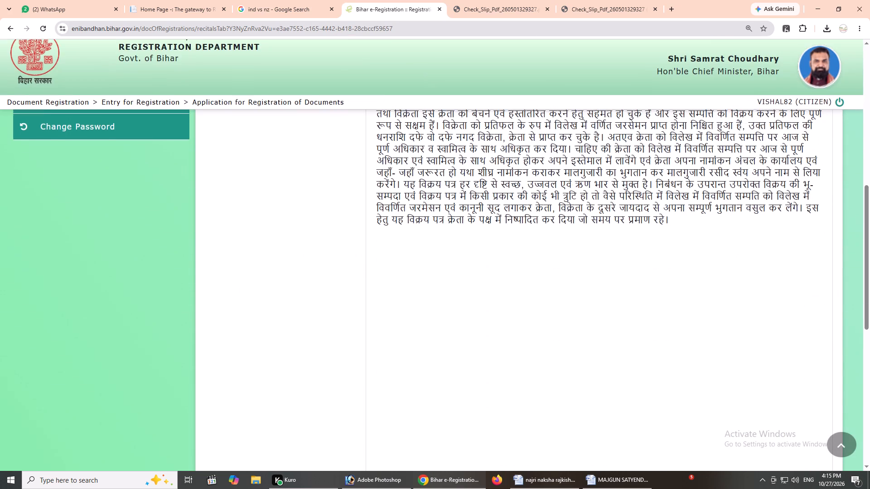
pyautogui.moveTo(697, 348); pyautogui.dragTo(360, 234)
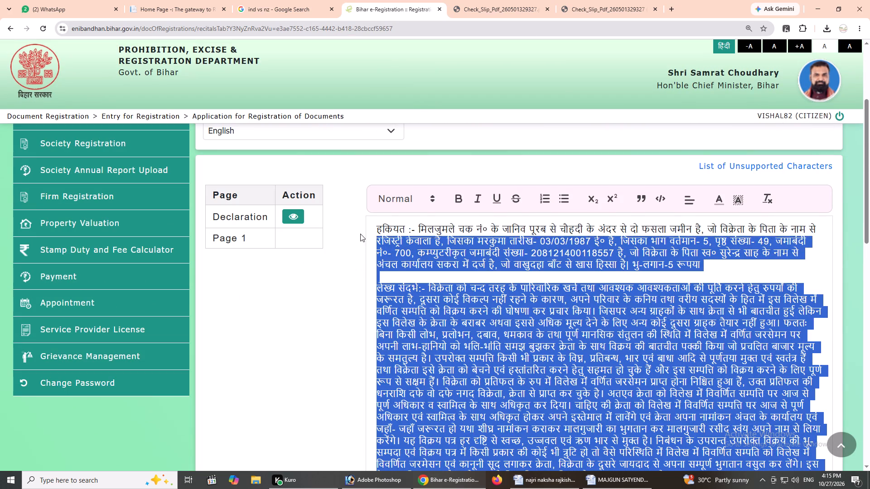
pyautogui.moveTo(360, 234); pyautogui.dragTo(363, 227)
pyautogui.click(402, 197)
pyautogui.click(424, 283)
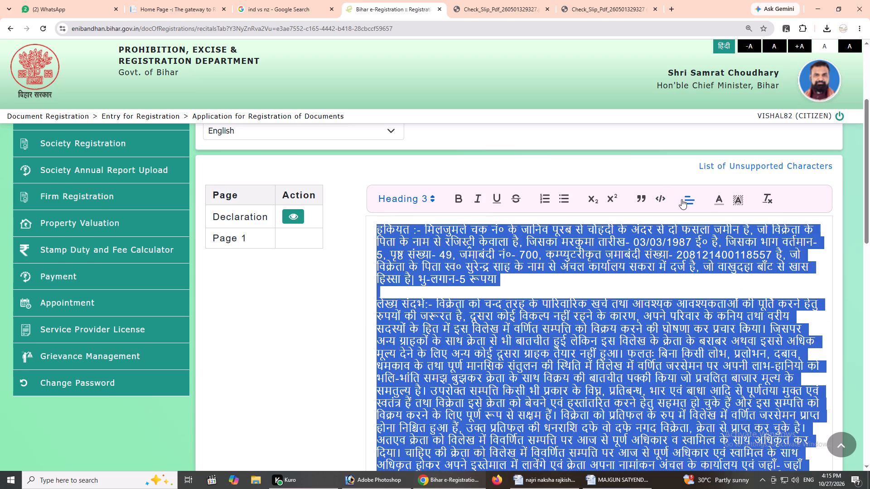
pyautogui.click(681, 199)
pyautogui.click(686, 270)
# Add the formatted deed text to the Deed Recital as Page 1.
pyautogui.scroll(-3, 683, 273)
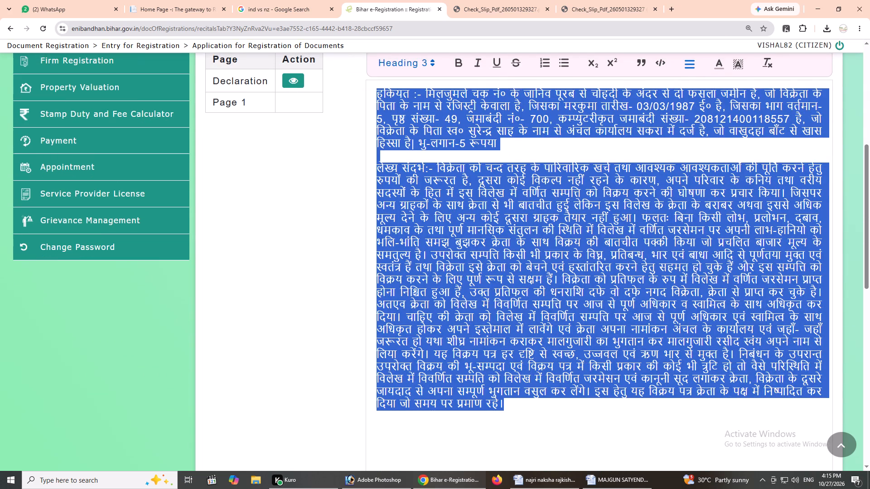
pyautogui.moveTo(579, 348); pyautogui.dragTo(581, 372)
pyautogui.scroll(-1, 583, 374)
pyautogui.scroll(1, 583, 374)
pyautogui.scroll(-13, 583, 374)
pyautogui.click(389, 340)
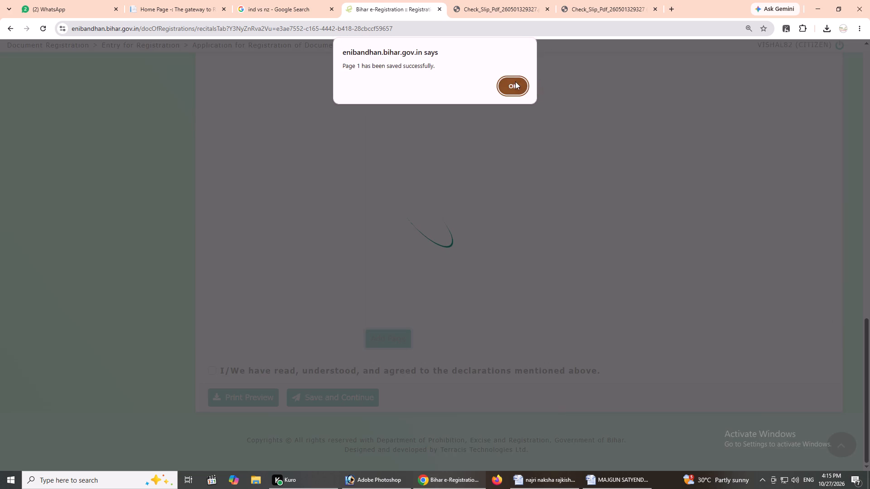
pyautogui.click(516, 81)
# Accept the declaration below the Deed Recital and generate its print preview.
pyautogui.scroll(4, 419, 221)
pyautogui.scroll(-14, 393, 257)
pyautogui.scroll(1, 227, 437)
pyautogui.scroll(-5, 227, 437)
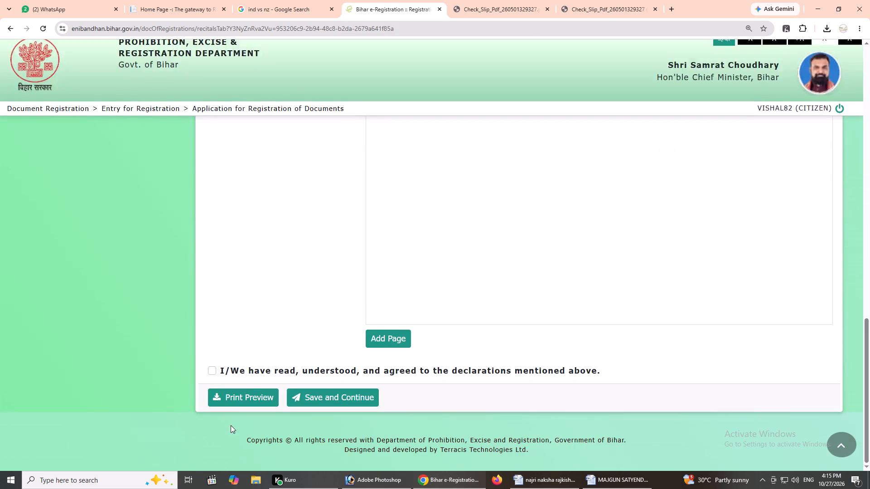
pyautogui.click(249, 368)
pyautogui.click(253, 399)
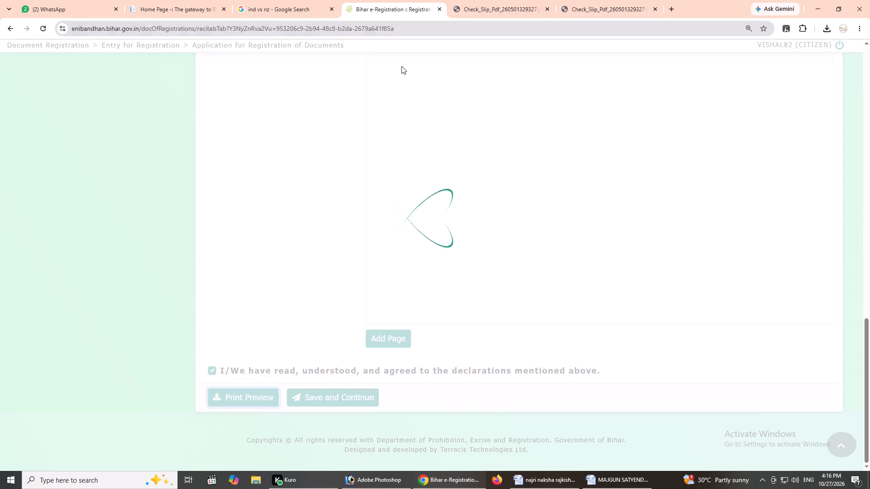
# Set up printing of the deed recital preview with a custom page range of 6.
pyautogui.click(426, 8)
pyautogui.click(698, 34)
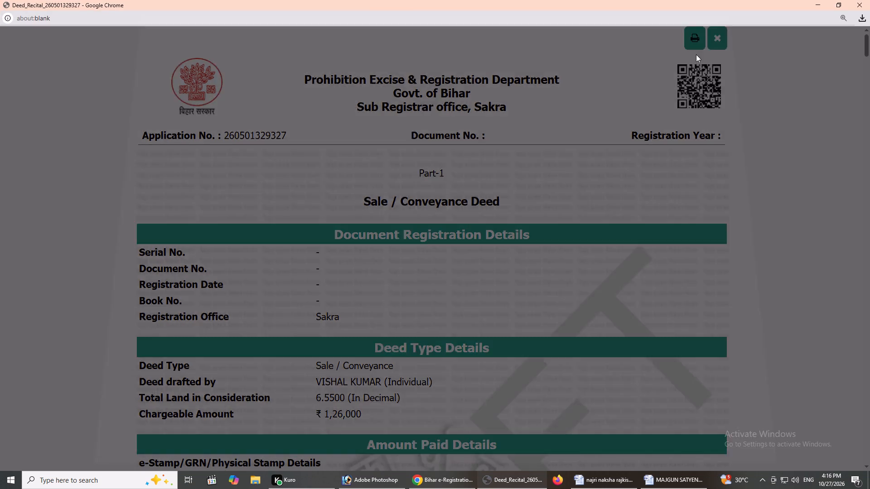
pyautogui.click(670, 117)
pyautogui.moveTo(670, 148); pyautogui.dragTo(673, 155)
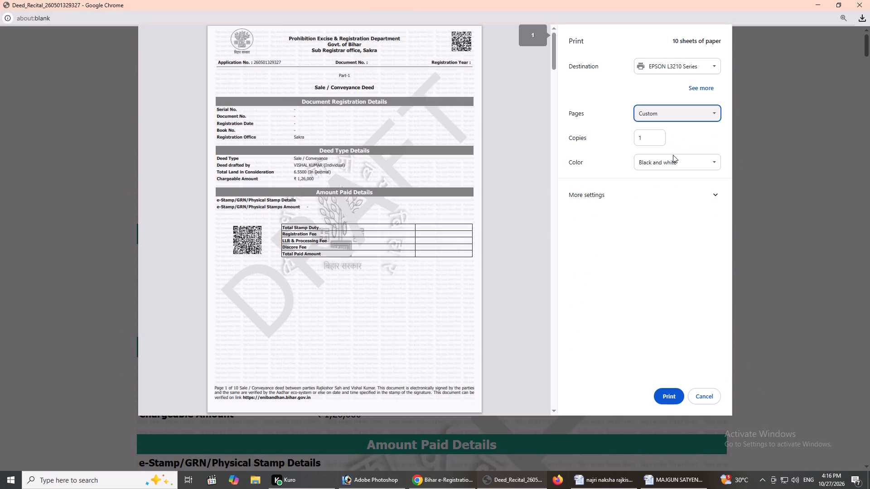
pyautogui.press('6')
pyautogui.click(408, 173)
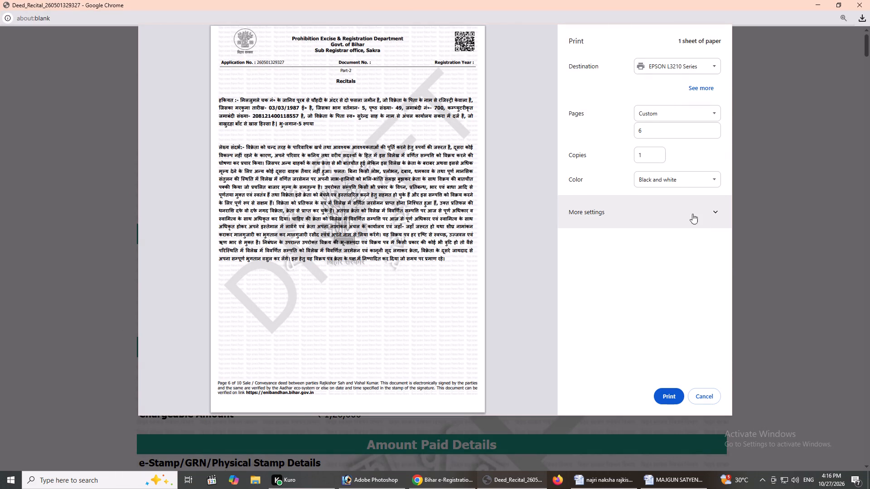
# Print the page on the EPSON L3210 Series through the system print dialog with quality set to High.
pyautogui.click(687, 211)
pyautogui.scroll(-3, 638, 376)
pyautogui.click(638, 367)
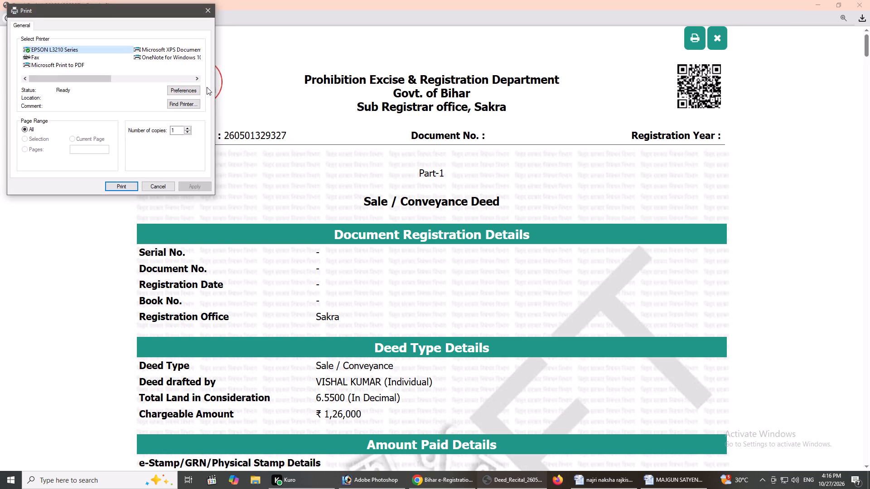
pyautogui.click(196, 88)
pyautogui.click(221, 148)
pyautogui.moveTo(221, 134); pyautogui.dragTo(223, 139)
pyautogui.click(218, 171)
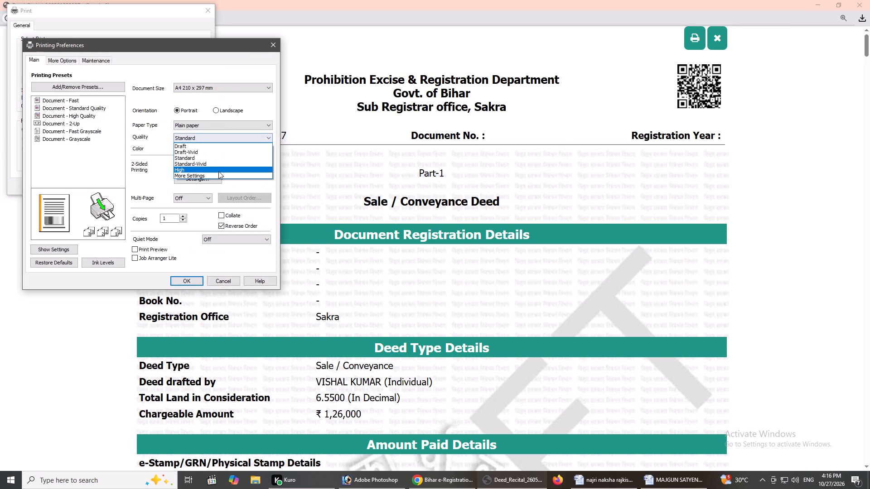
pyautogui.press('Return')
pyautogui.click(111, 192)
pyautogui.click(126, 190)
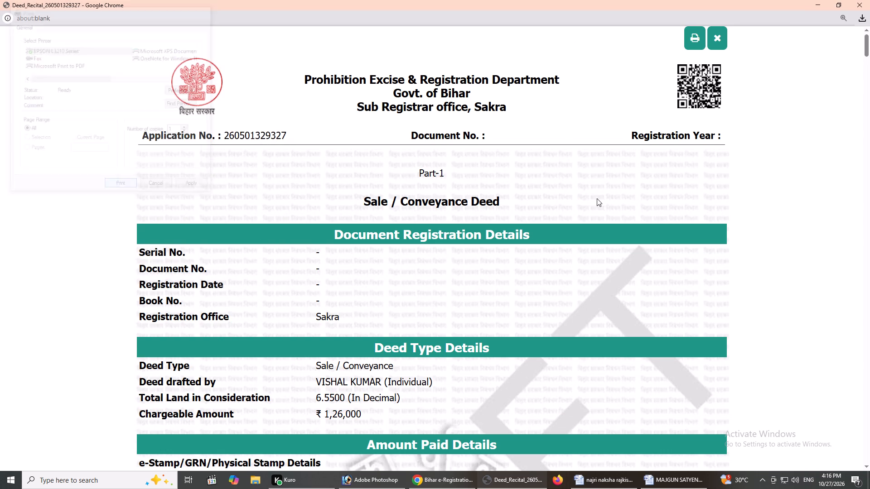
# Save all pages of the deed recital preview as a PDF on the Desktop.
pyautogui.moveTo(597, 198); pyautogui.dragTo(602, 198)
pyautogui.click(683, 33)
pyautogui.click(691, 45)
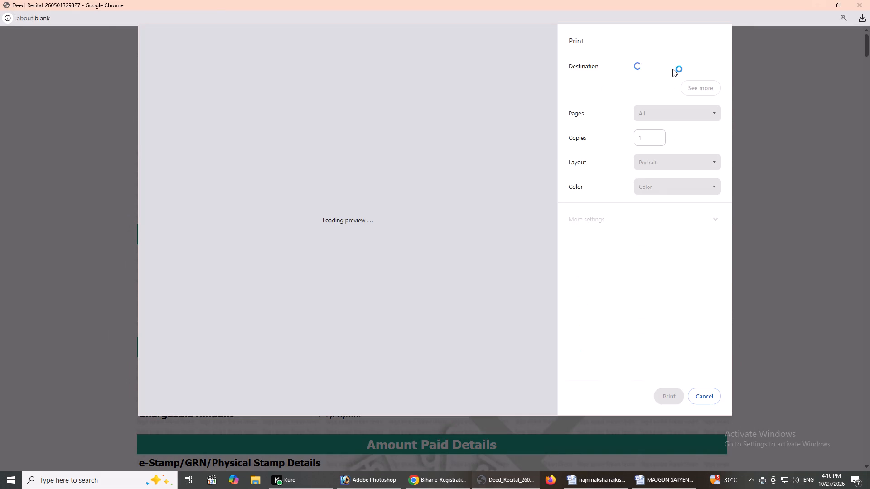
pyautogui.click(682, 72)
pyautogui.moveTo(682, 110); pyautogui.dragTo(680, 85)
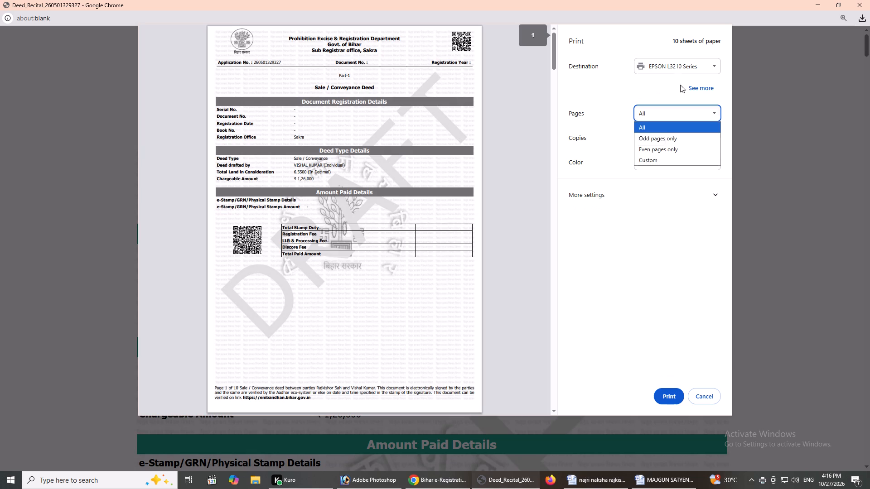
pyautogui.moveTo(680, 85); pyautogui.dragTo(680, 77)
pyautogui.click(666, 56)
pyautogui.click(669, 67)
pyautogui.click(669, 105)
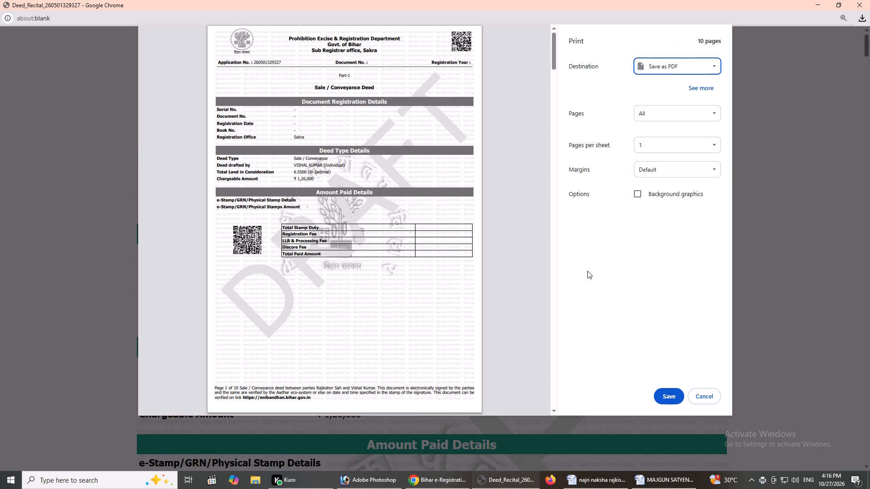
pyautogui.click(667, 397)
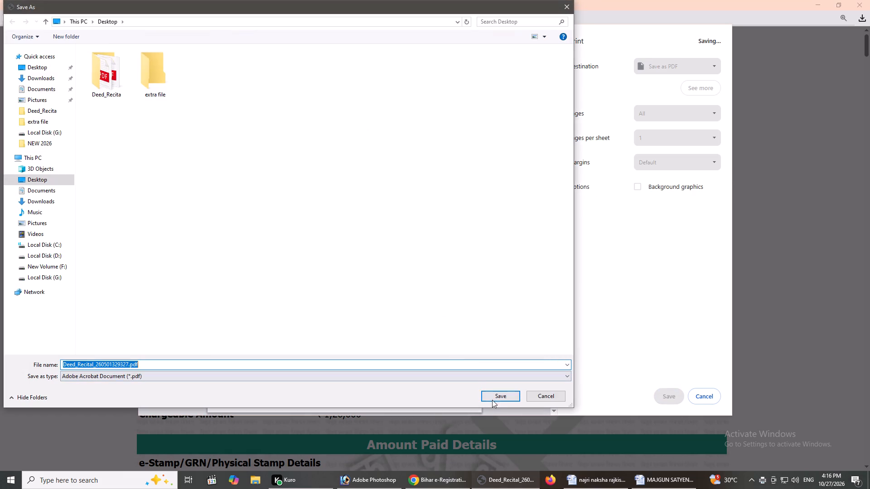
pyautogui.click(492, 397)
# Review the executant, claimant and witness details, including their photographs, in the deed recital preview.
pyautogui.scroll(-20, 511, 172)
pyautogui.scroll(-6, 511, 172)
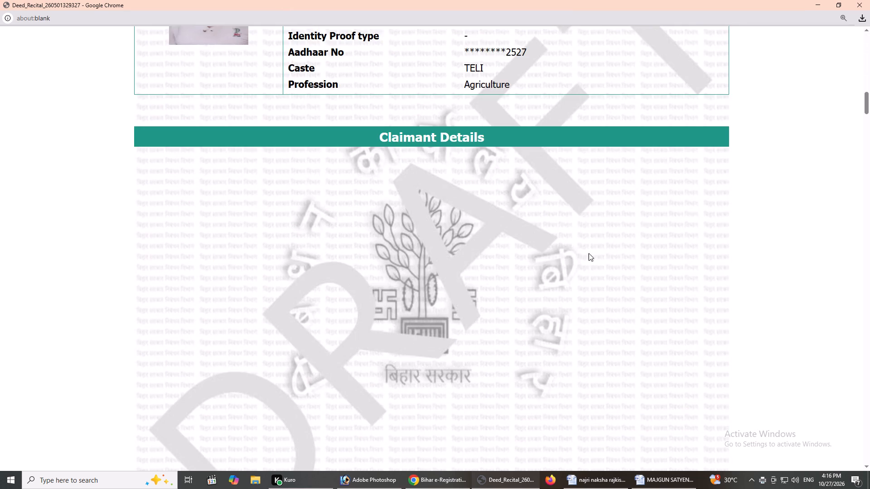
pyautogui.scroll(6, 599, 258)
pyautogui.scroll(-18, 591, 252)
pyautogui.scroll(1, 576, 273)
pyautogui.scroll(-4, 576, 273)
pyautogui.scroll(3, 575, 275)
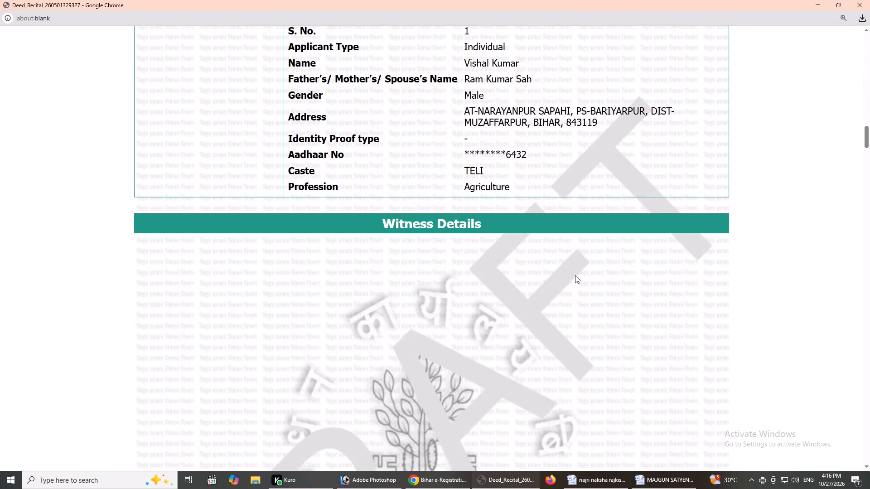
pyautogui.click(575, 275)
pyautogui.scroll(-1, 592, 273)
pyautogui.scroll(2, 592, 273)
pyautogui.scroll(-1, 592, 273)
pyautogui.scroll(10, 592, 273)
pyautogui.scroll(-8, 584, 276)
pyautogui.scroll(2, 587, 290)
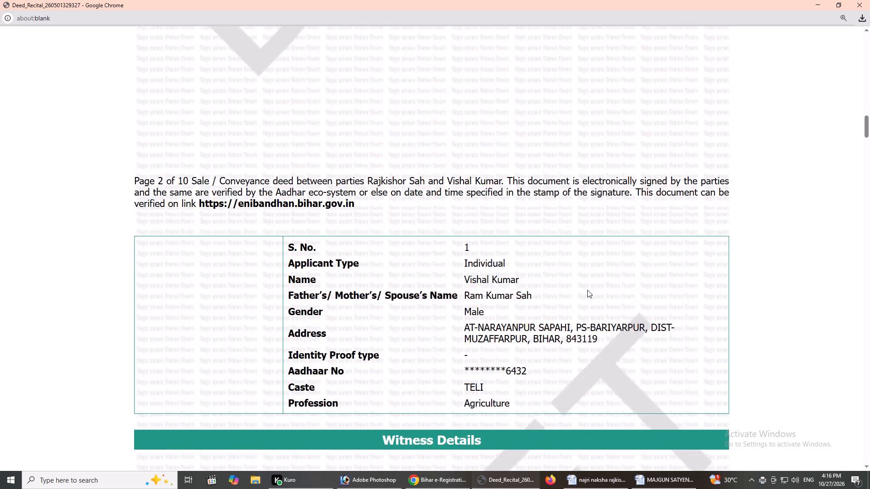
pyautogui.scroll(16, 587, 290)
pyautogui.scroll(-20, 575, 287)
pyautogui.scroll(-9, 575, 287)
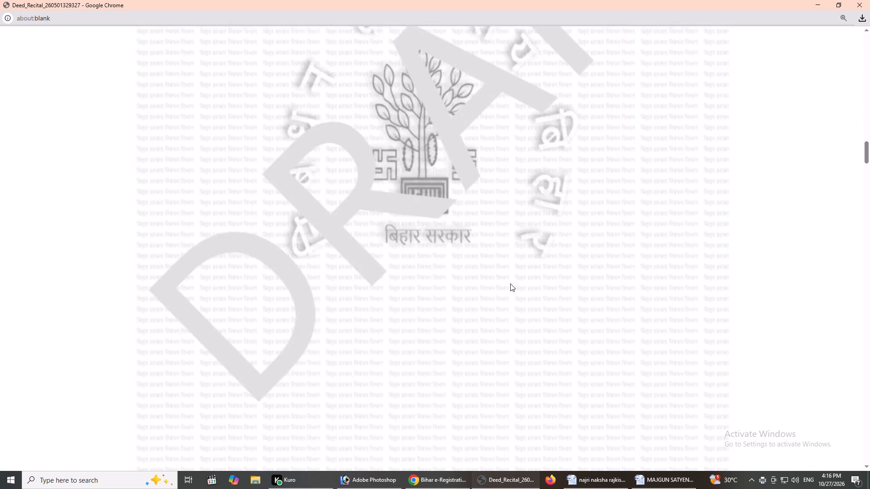
# Check the Description of Property, boundaries, LR Details and payment details in the deed recital preview.
pyautogui.scroll(-14, 510, 283)
pyautogui.scroll(1, 509, 285)
pyautogui.scroll(-16, 507, 290)
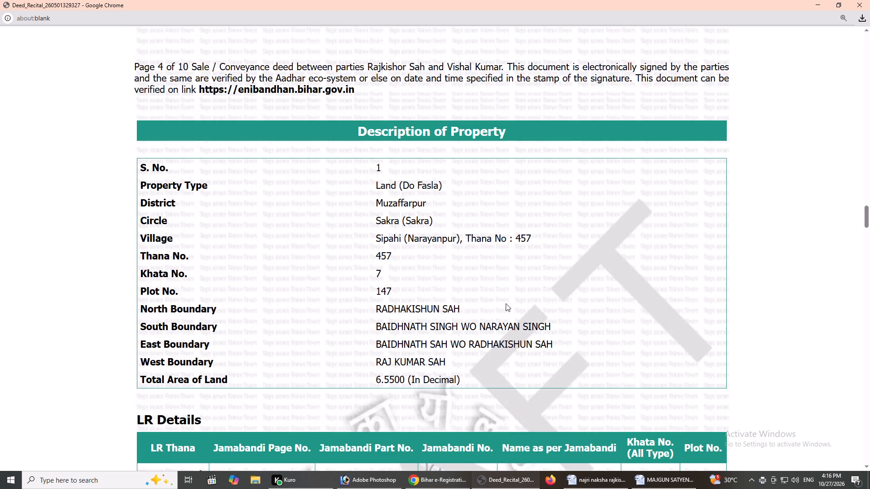
pyautogui.scroll(-3, 505, 302)
pyautogui.scroll(1, 505, 302)
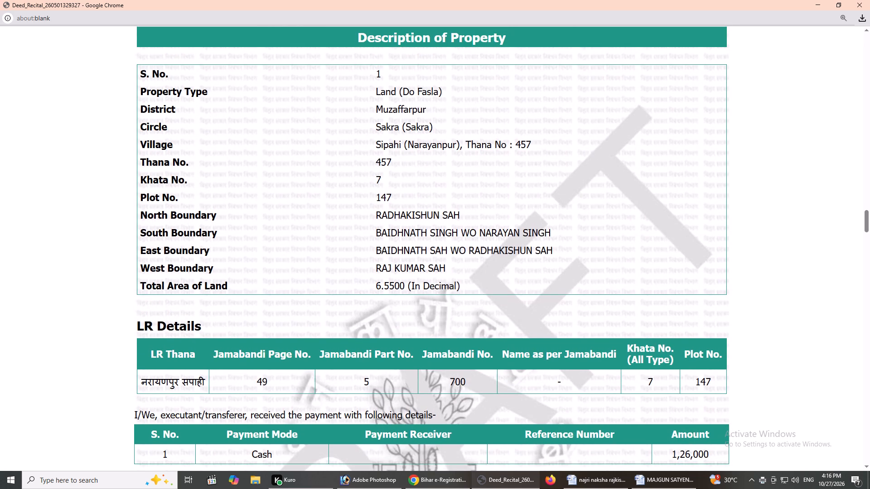
pyautogui.scroll(-2, 447, 257)
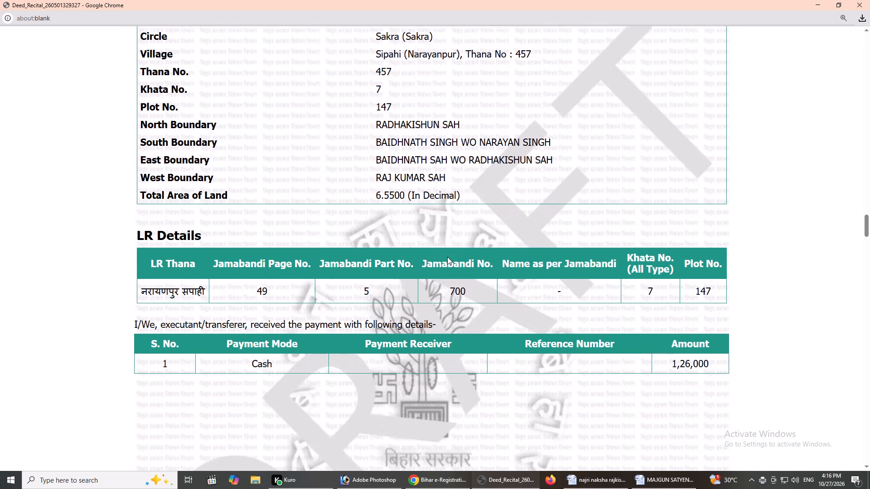
# Review the Part-2 recitals and the property photo and map schedules through the end of the preview, and close it.
pyautogui.scroll(-3, 447, 257)
pyautogui.scroll(1, 468, 259)
pyautogui.scroll(-15, 469, 259)
pyautogui.scroll(3, 532, 299)
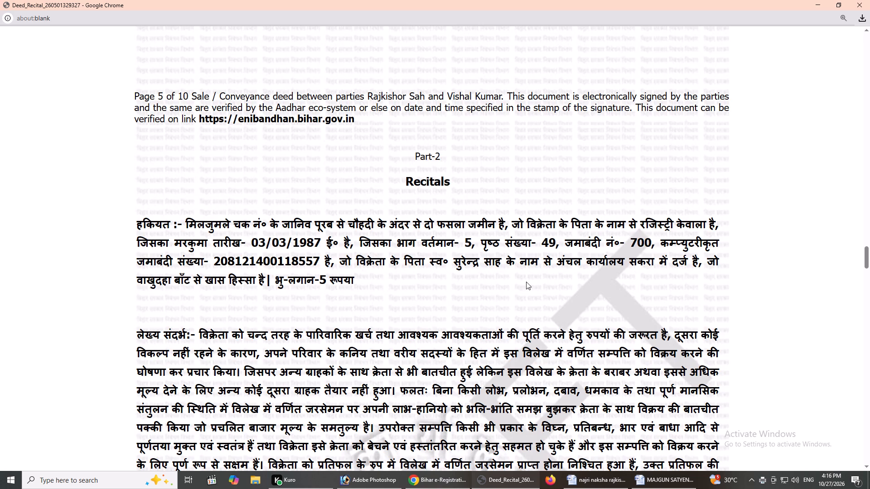
pyautogui.scroll(-1, 517, 277)
pyautogui.scroll(-20, 489, 276)
pyautogui.scroll(-16, 489, 276)
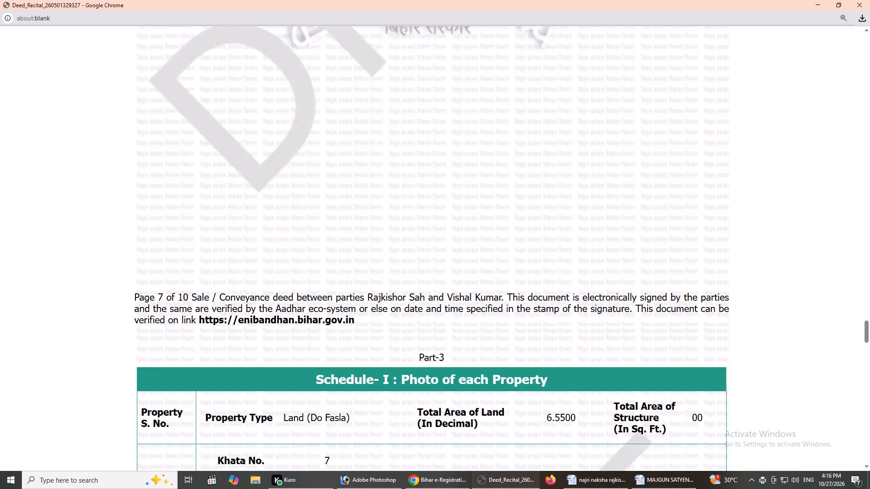
pyautogui.scroll(-2, 491, 297)
pyautogui.scroll(-20, 488, 292)
pyautogui.scroll(1, 500, 304)
pyautogui.scroll(-1, 500, 304)
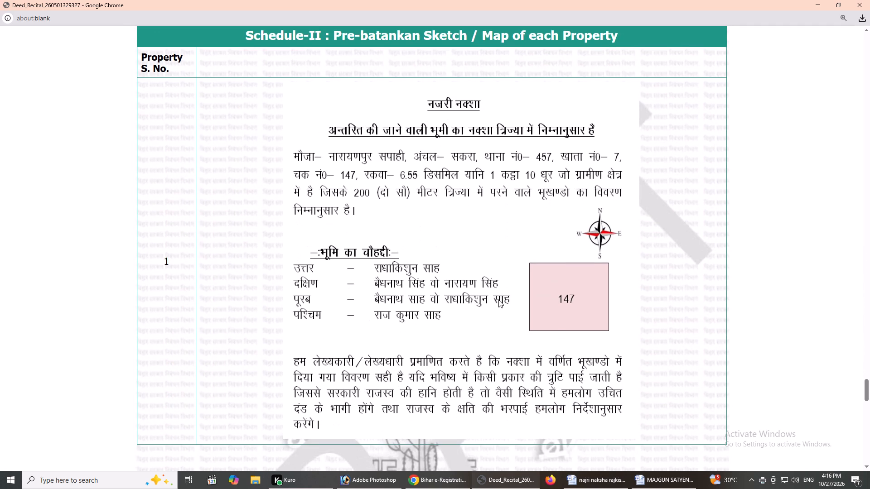
pyautogui.scroll(-19, 498, 300)
pyautogui.click(859, 0)
# Go back to the Claimant stage, edit the listed claimant and attach their portrait JPG from the Desktop as the Photograph.
pyautogui.scroll(7, 367, 316)
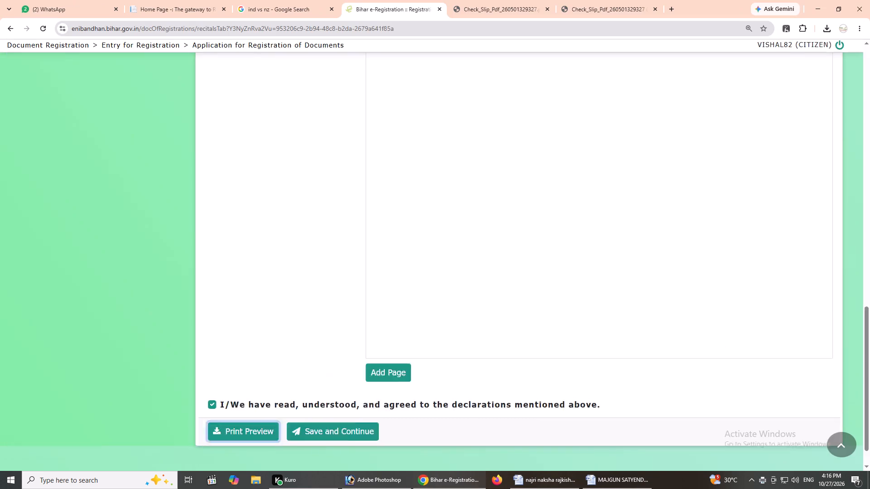
pyautogui.scroll(11, 368, 315)
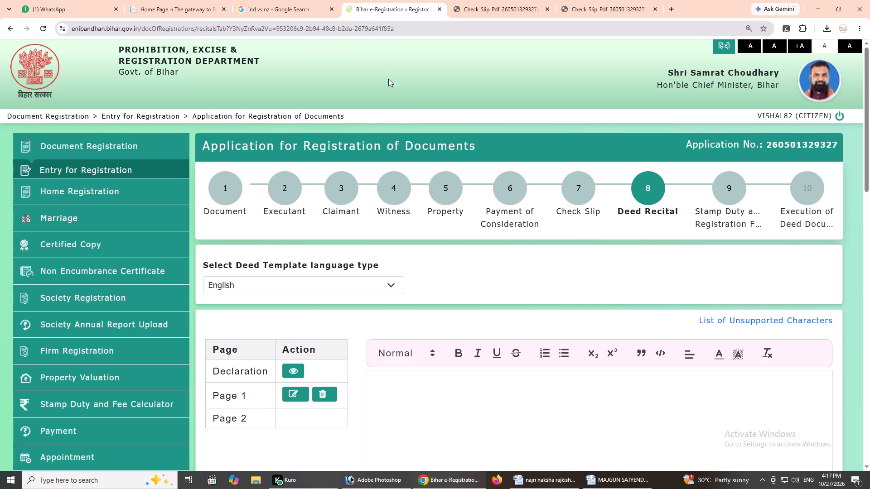
pyautogui.click(346, 191)
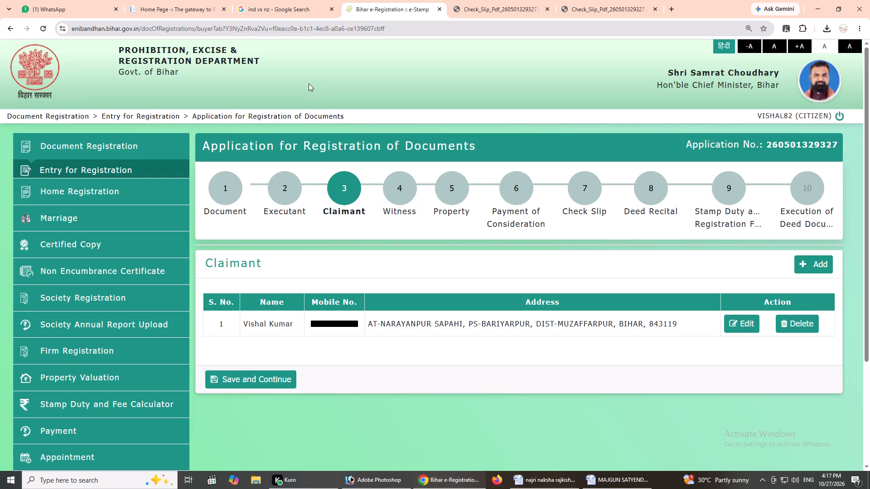
pyautogui.click(743, 325)
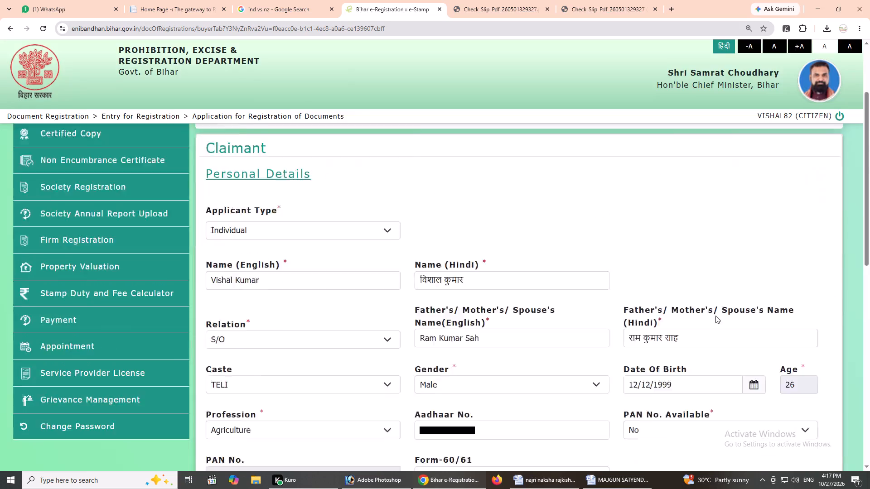
pyautogui.scroll(2, 444, 273)
pyautogui.scroll(-1, 444, 273)
pyautogui.scroll(6, 444, 273)
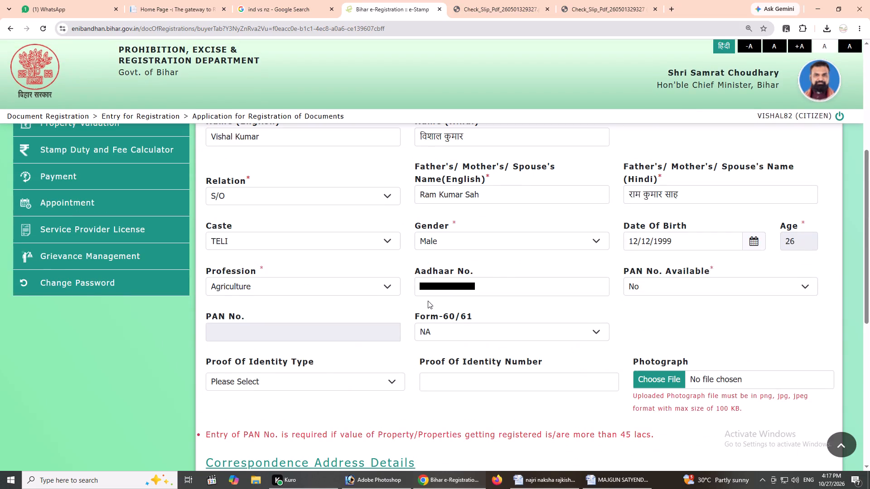
pyautogui.scroll(-2, 577, 366)
pyautogui.click(681, 280)
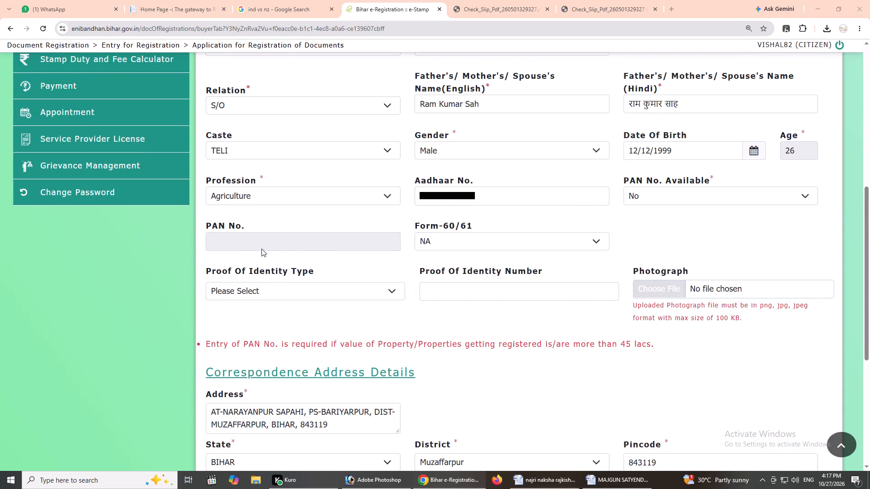
pyautogui.click(480, 77)
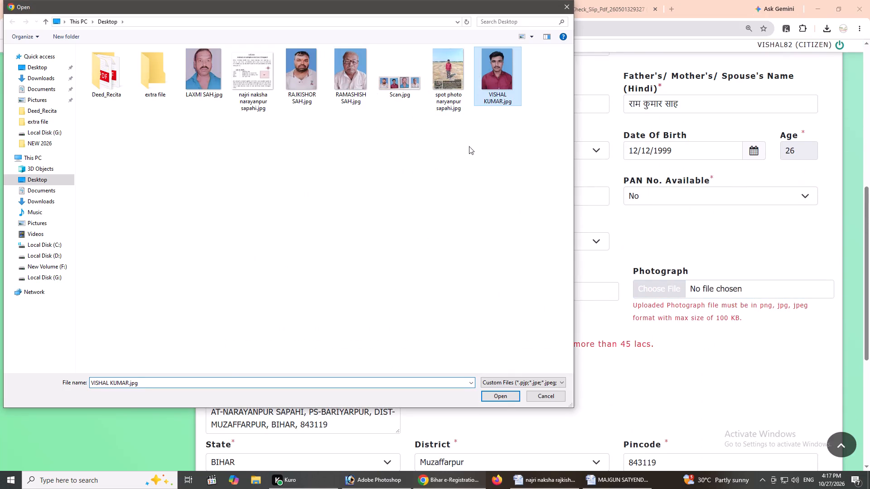
pyautogui.click(498, 398)
# Give the Aadhaar authentication consent and update the claimant's record.
pyautogui.scroll(-10, 252, 340)
pyautogui.click(209, 334)
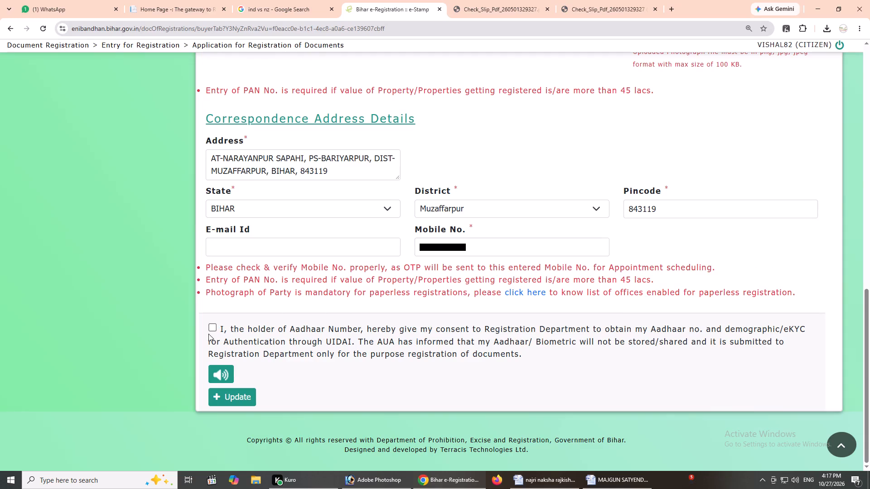
pyautogui.click(212, 331)
pyautogui.click(230, 394)
pyautogui.click(517, 83)
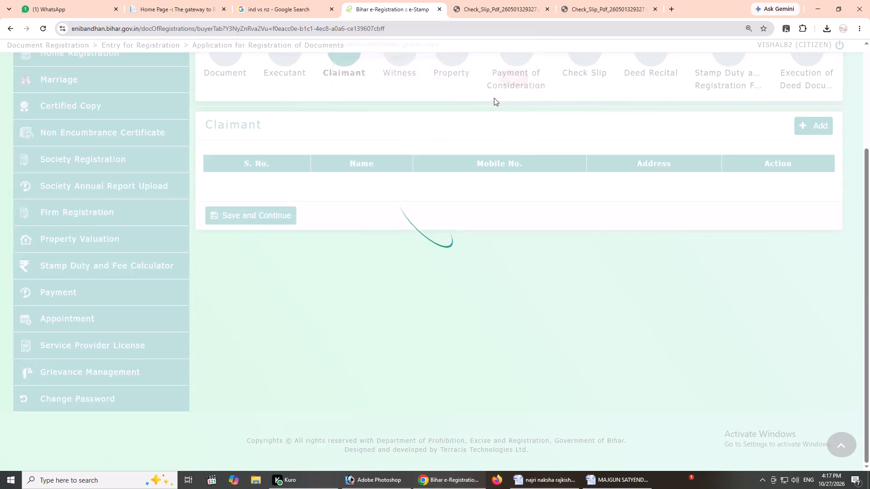
# Return to the Deed Recital stage, accept the declaration and generate a fresh print preview in a maximized window.
pyautogui.scroll(4, 524, 232)
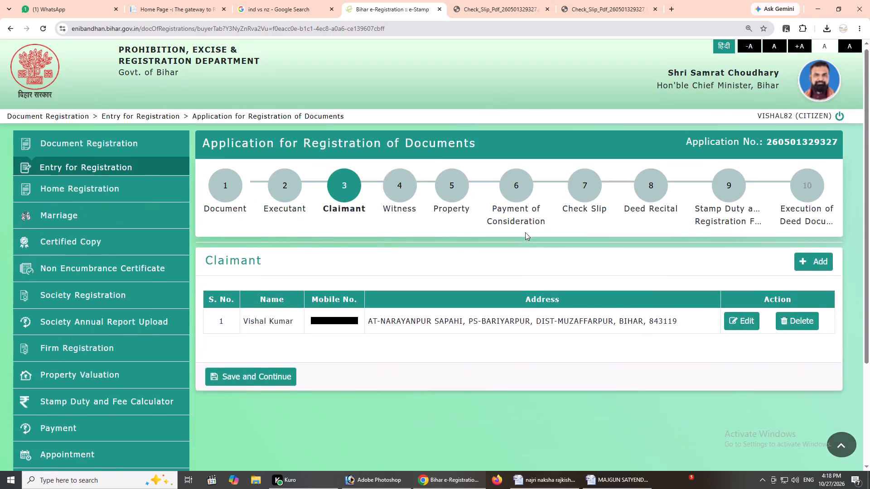
pyautogui.scroll(1, 525, 232)
pyautogui.scroll(-1, 525, 232)
pyautogui.click(637, 147)
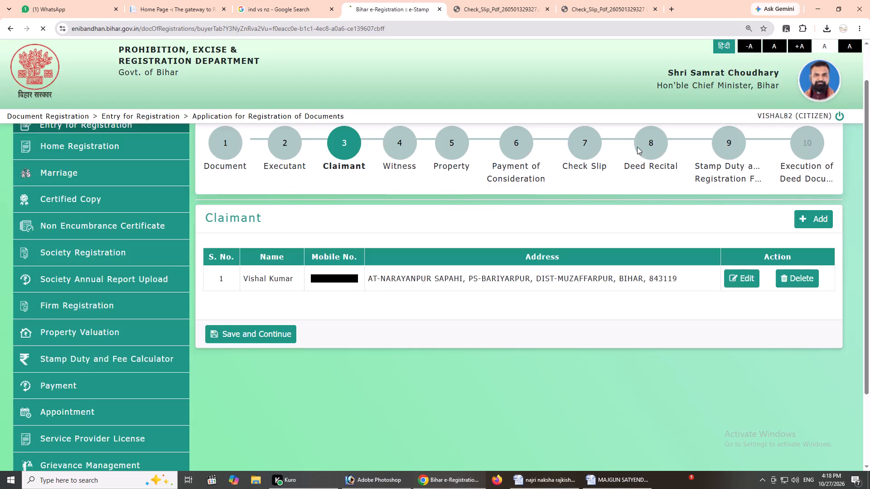
pyautogui.scroll(1, 599, 162)
pyautogui.scroll(-2, 599, 162)
pyautogui.scroll(-20, 532, 181)
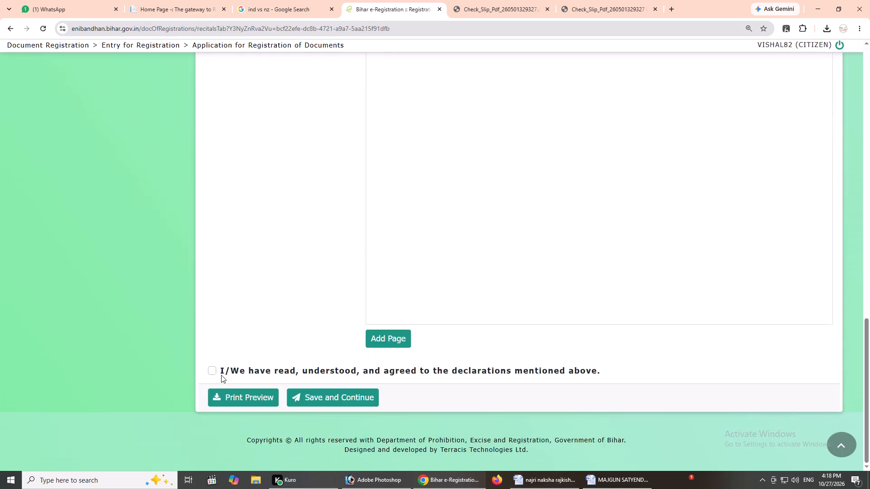
pyautogui.click(222, 375)
pyautogui.click(234, 402)
pyautogui.moveTo(234, 402); pyautogui.dragTo(250, 366)
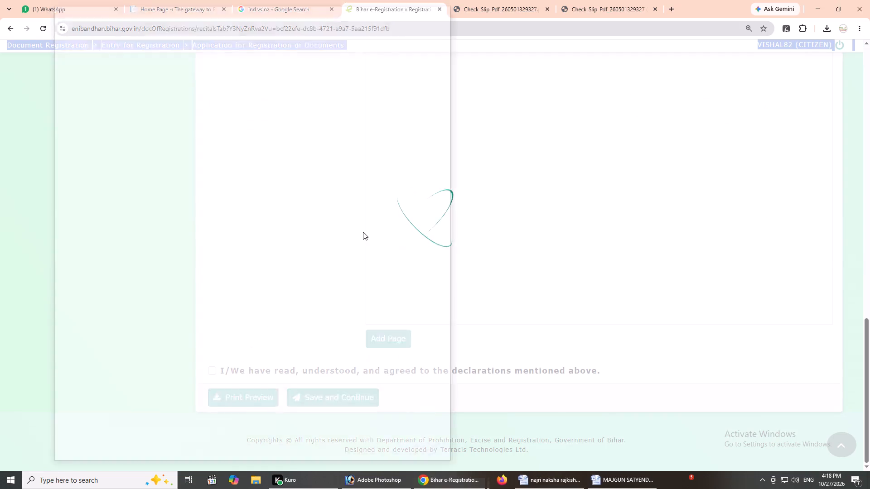
pyautogui.click(422, 5)
# Save all pages of the regenerated deed recital preview as a PDF.
pyautogui.click(692, 32)
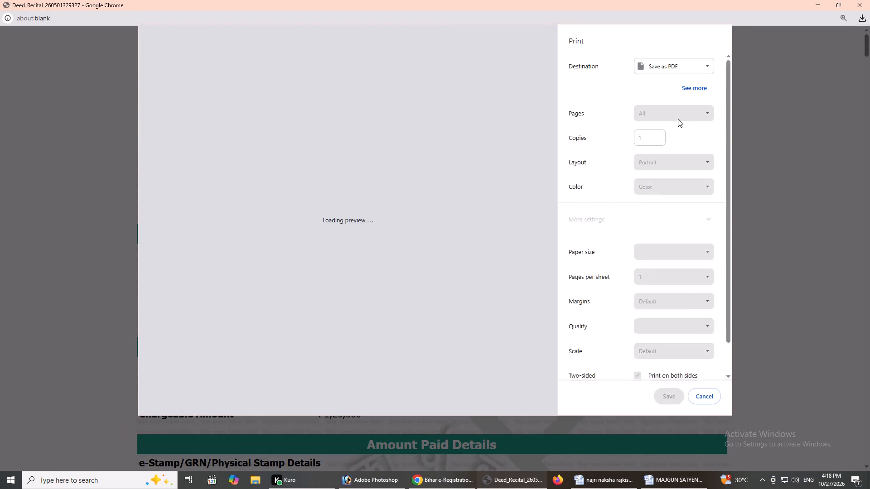
pyautogui.click(667, 395)
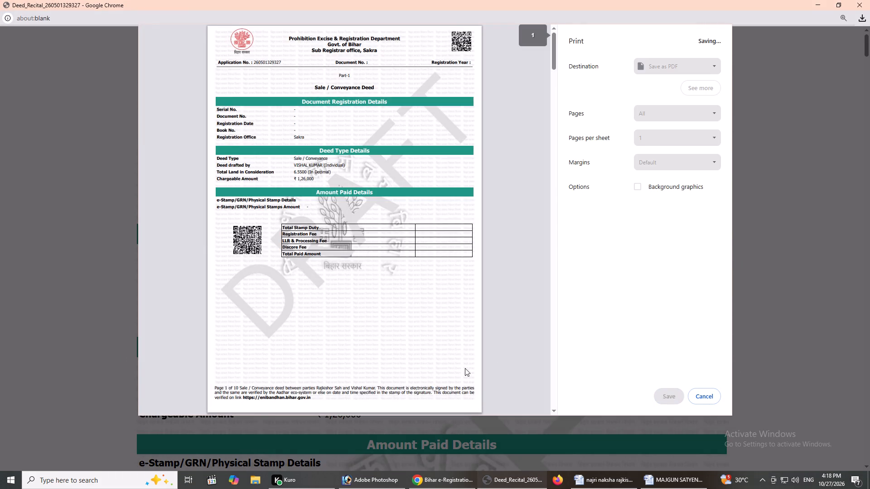
pyautogui.click(492, 390)
pyautogui.click(492, 396)
pyautogui.click(452, 240)
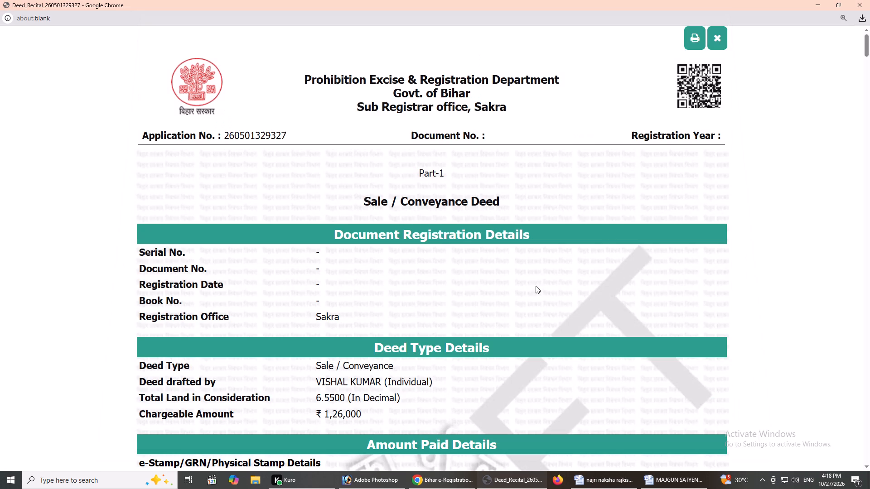
# Check the regenerated deed recital preview from the party details through the signature table, and close it.
pyautogui.scroll(-1, 565, 209)
pyautogui.scroll(1, 555, 229)
pyautogui.scroll(-20, 545, 239)
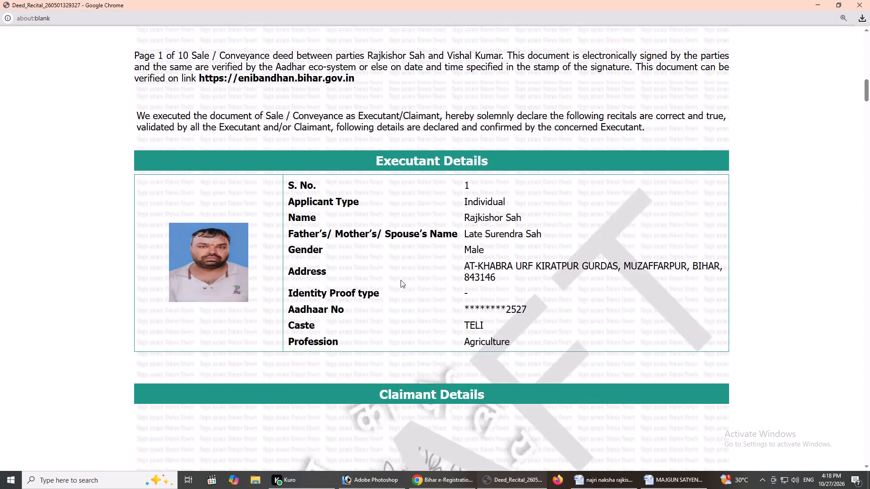
pyautogui.scroll(-3, 401, 280)
pyautogui.scroll(1, 399, 289)
pyautogui.scroll(-20, 398, 291)
pyautogui.scroll(-20, 398, 291)
pyautogui.scroll(-4, 398, 291)
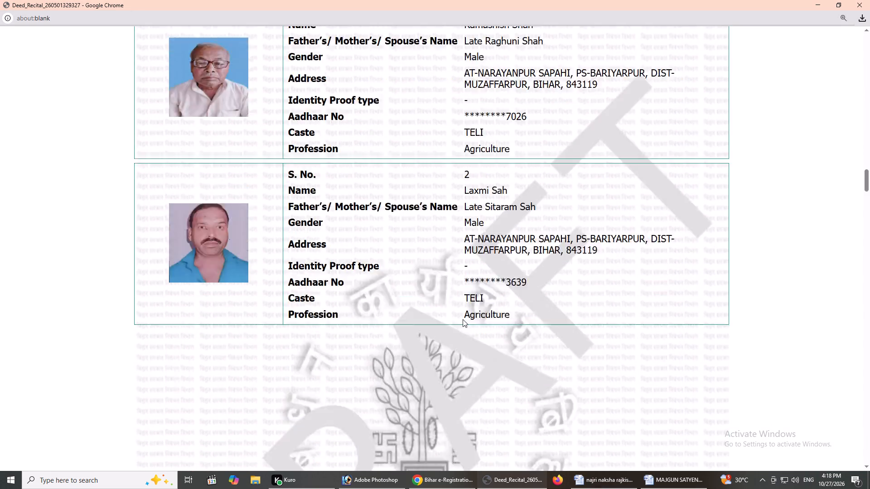
pyautogui.scroll(1, 463, 319)
pyautogui.scroll(-20, 453, 309)
pyautogui.scroll(-20, 453, 309)
pyautogui.scroll(-14, 453, 309)
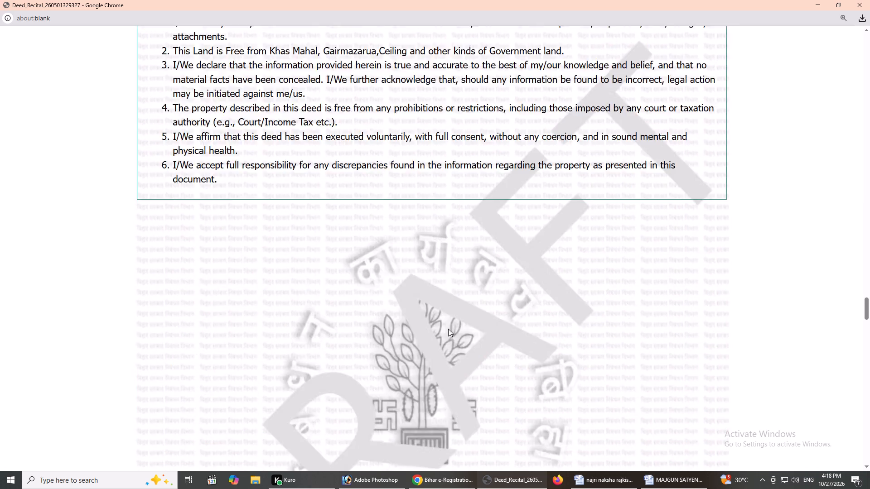
pyautogui.scroll(-20, 448, 329)
pyautogui.scroll(-20, 448, 329)
pyautogui.scroll(-19, 448, 329)
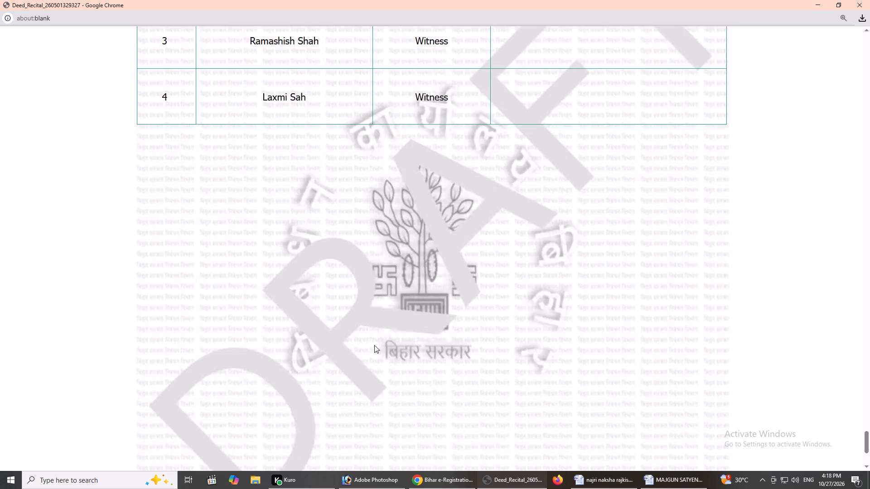
pyautogui.scroll(-2, 374, 345)
pyautogui.click(869, 22)
pyautogui.click(866, 0)
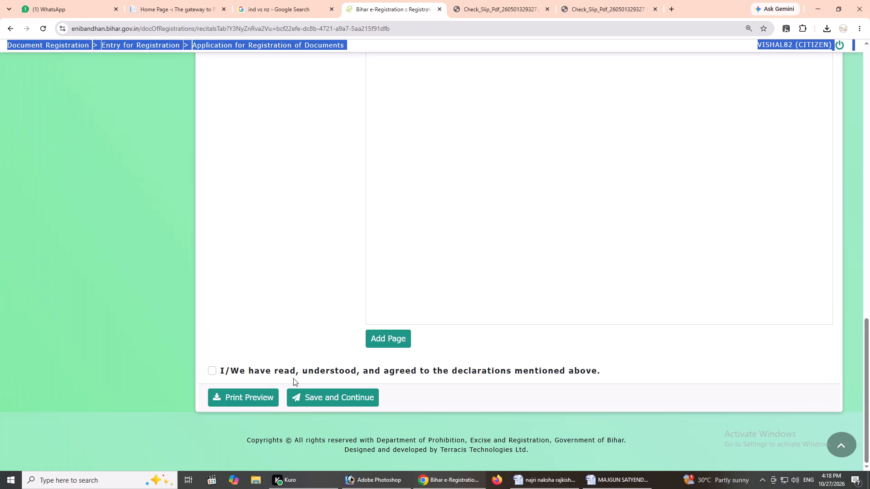
# Accept the declaration below the Deed Recital and save it to continue to the following stage.
pyautogui.click(294, 374)
pyautogui.click(327, 409)
pyautogui.click(329, 403)
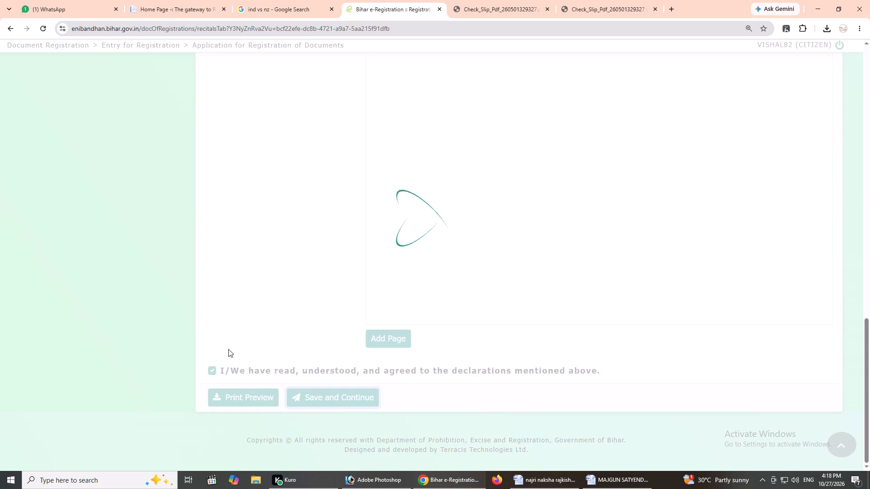
pyautogui.scroll(-4, 351, 255)
pyautogui.scroll(2, 353, 247)
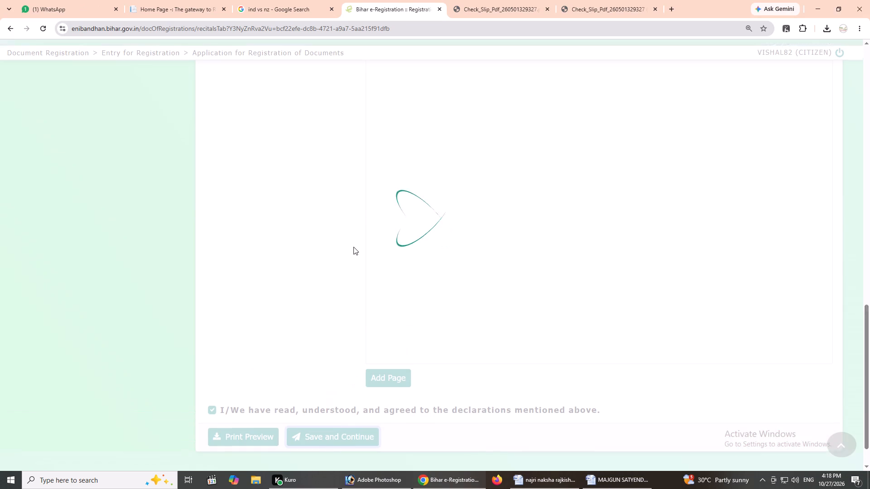
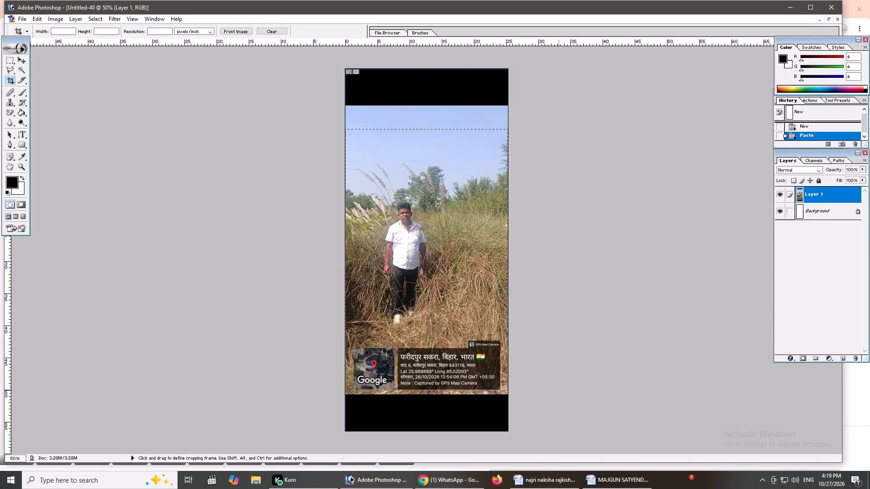
# Crop the pasted site photo to its full width, removing the black bands and a strip of sky while keeping the GPS caption.
pyautogui.moveTo(559, 390); pyautogui.dragTo(559, 392)
pyautogui.moveTo(436, 128); pyautogui.dragTo(435, 137)
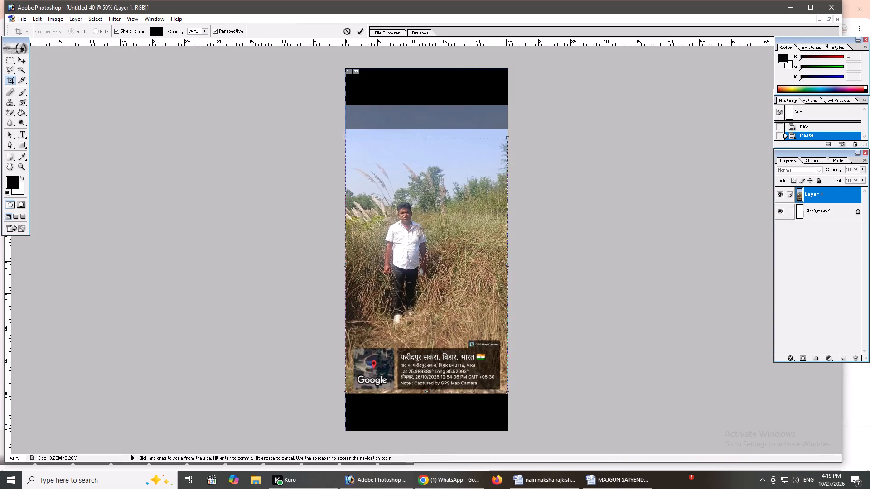
pyautogui.moveTo(435, 137); pyautogui.dragTo(434, 140)
pyautogui.press('Return')
# Start saving the cropped photo as a new file on the Desktop, with a name beginning "SPOT PHOTO".
pyautogui.click(20, 23)
pyautogui.click(20, 22)
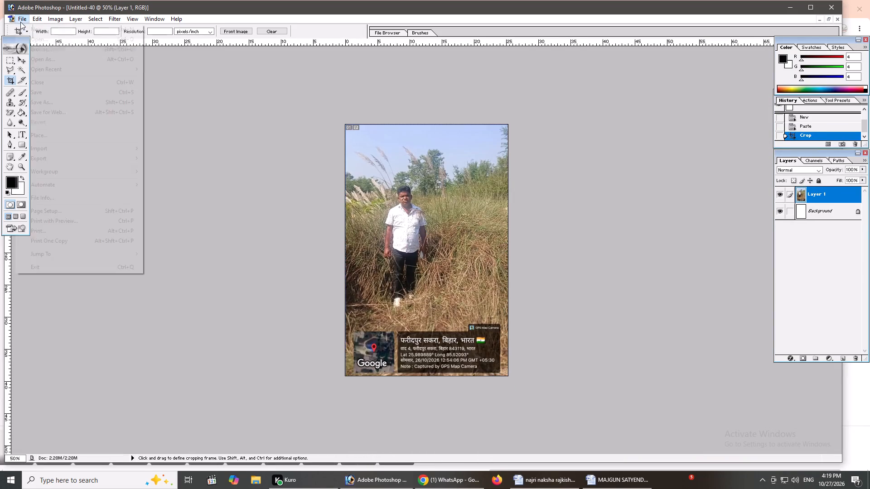
pyautogui.click(61, 106)
pyautogui.press('BackSpace')
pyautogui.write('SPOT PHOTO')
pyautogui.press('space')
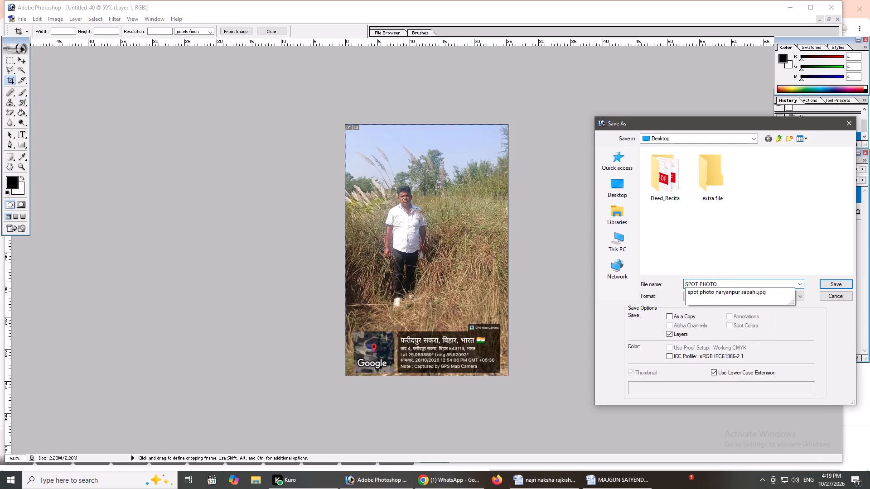
# Save the cropped site photo to the Desktop as a JPEG named SPOT PHOTO BISHNAPUR BAGHNAGRI, with maximum quality 12.
pyautogui.write('BISHNAPUR')
pyautogui.press('space')
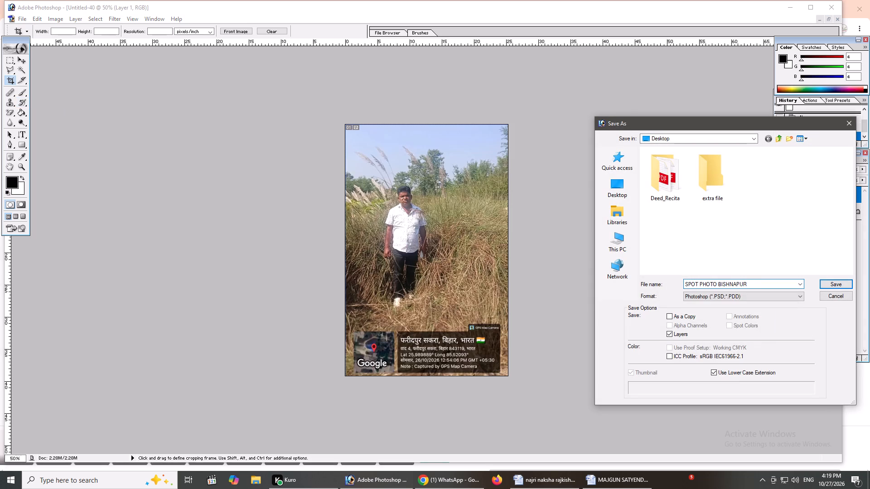
pyautogui.write('BAGHNAGRI')
pyautogui.click(600, 194)
pyautogui.click(735, 299)
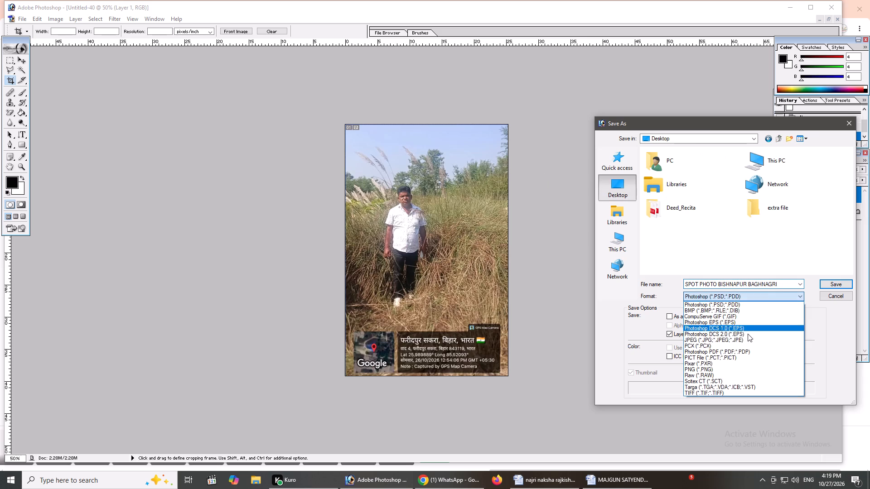
pyautogui.click(752, 337)
pyautogui.click(836, 282)
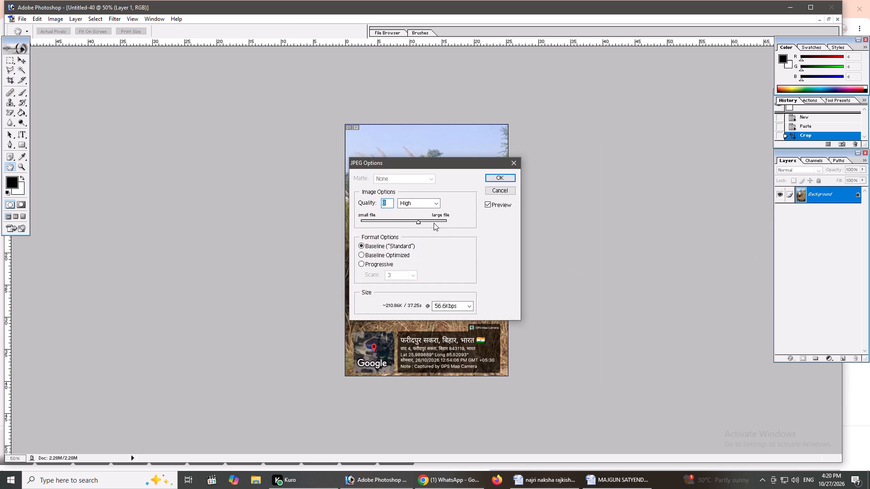
pyautogui.moveTo(434, 225); pyautogui.dragTo(445, 226)
pyautogui.moveTo(439, 224); pyautogui.dragTo(458, 223)
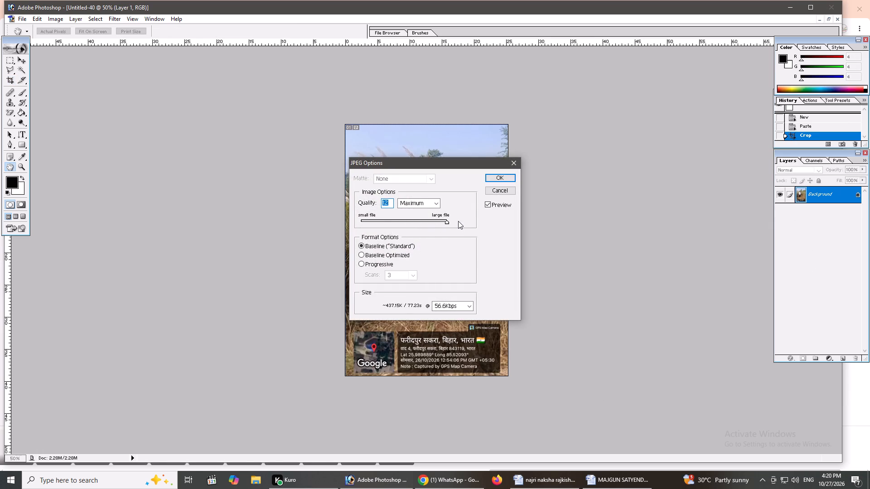
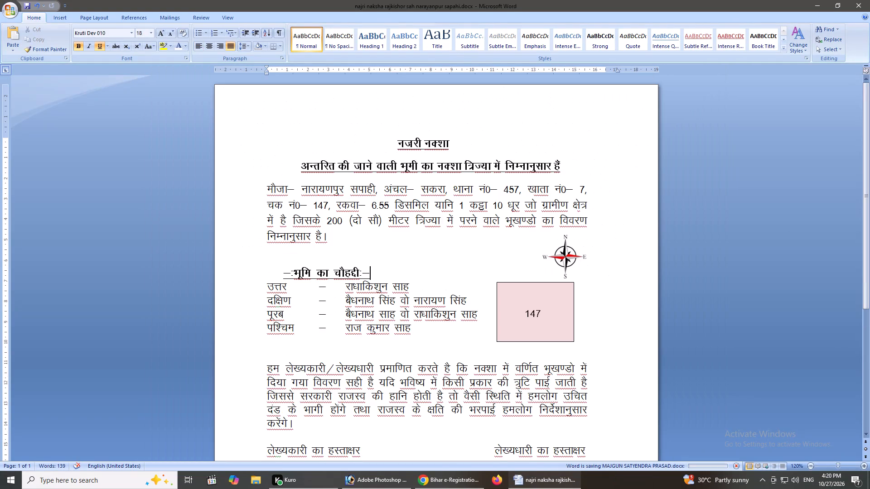
# Copy the entire existing नजरी नक्शा content, including the compass and plot box, into a new blank document.
pyautogui.scroll(2, 483, 303)
pyautogui.click(435, 278)
pyautogui.scroll(-14, 454, 302)
pyautogui.scroll(8, 476, 328)
pyautogui.scroll(-2, 537, 380)
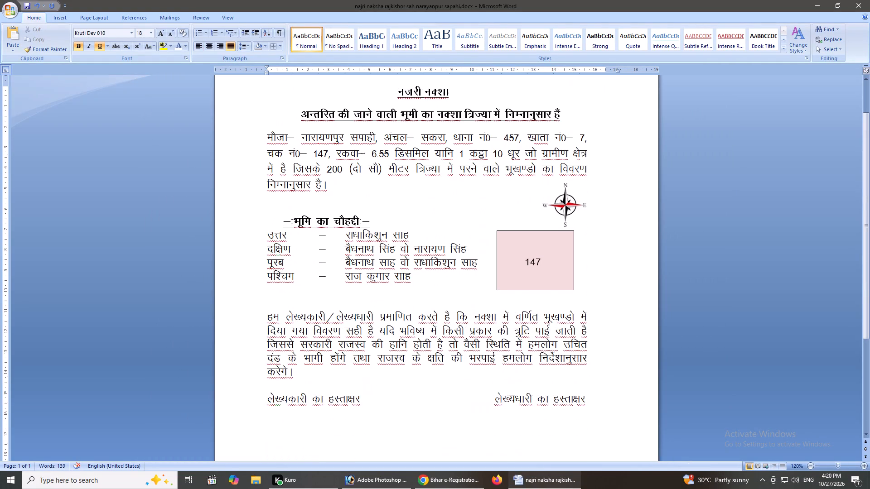
pyautogui.moveTo(604, 416); pyautogui.dragTo(283, 67)
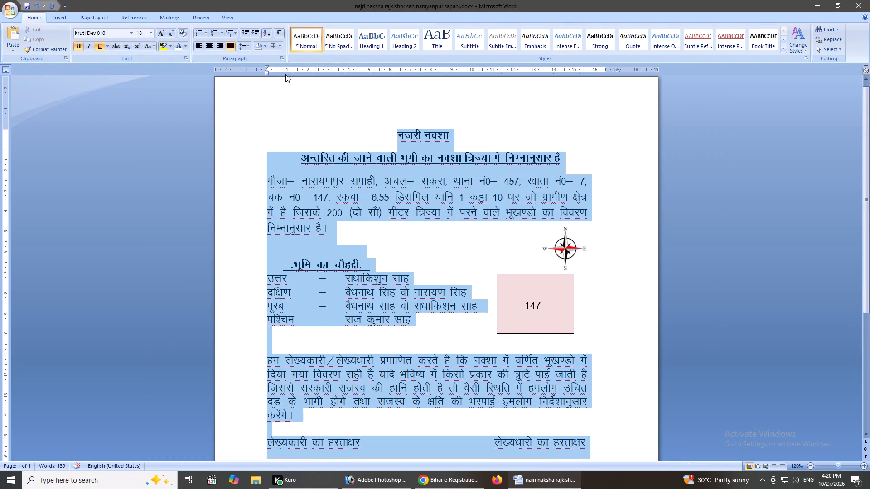
pyautogui.hotkey('ctrl', 'v')
pyautogui.hotkey('ctrl', 'z')
pyautogui.hotkey('ctrl', 'c')
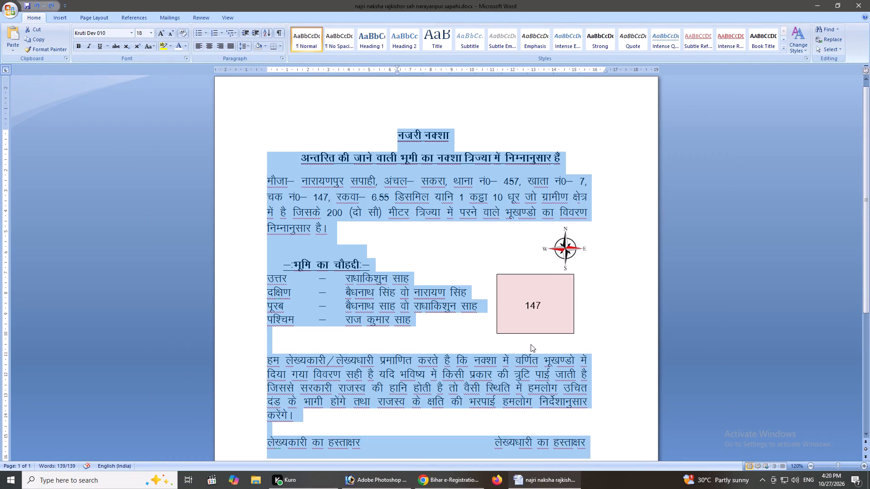
pyautogui.scroll(-2, 569, 359)
pyautogui.hotkey('ctrl', 'n')
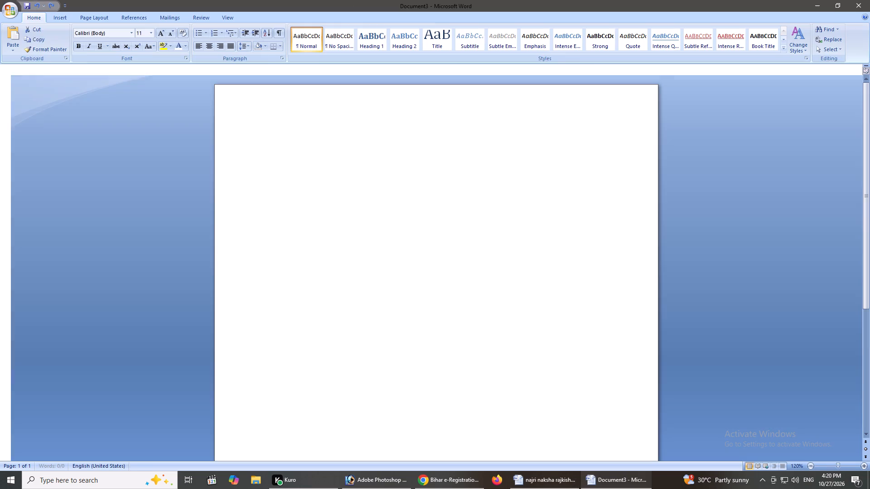
pyautogui.hotkey('ctrl', 'v')
pyautogui.scroll(3, 375, 259)
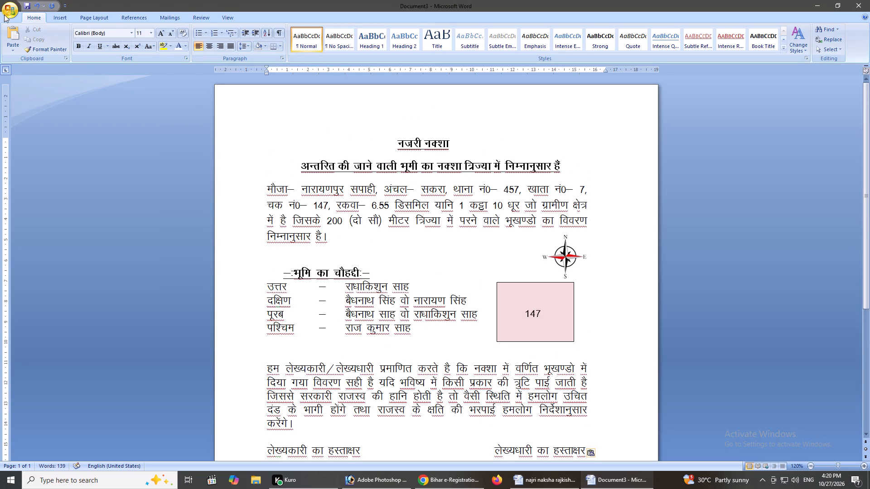
# Save the new document on Local Disk (G:) as a Word document named najri naksha bishunpur baghnagri 27-10-2026.
pyautogui.click(4, 14)
pyautogui.click(30, 87)
pyautogui.press('BackSpace')
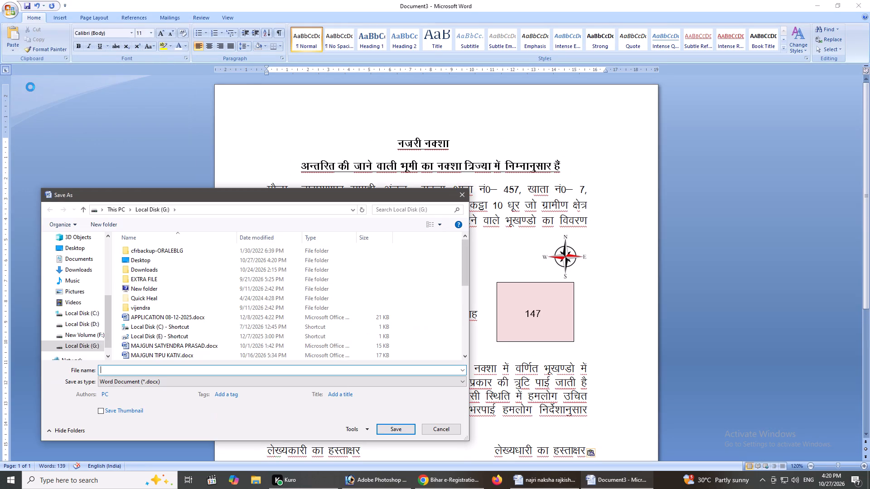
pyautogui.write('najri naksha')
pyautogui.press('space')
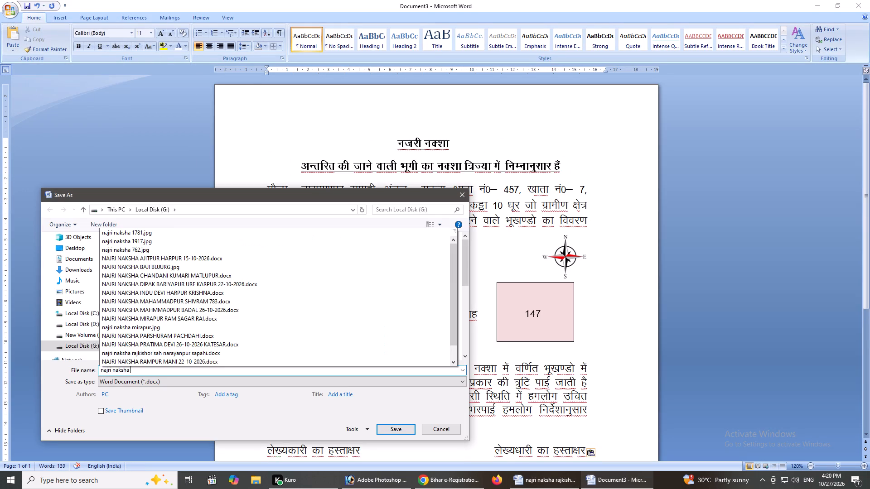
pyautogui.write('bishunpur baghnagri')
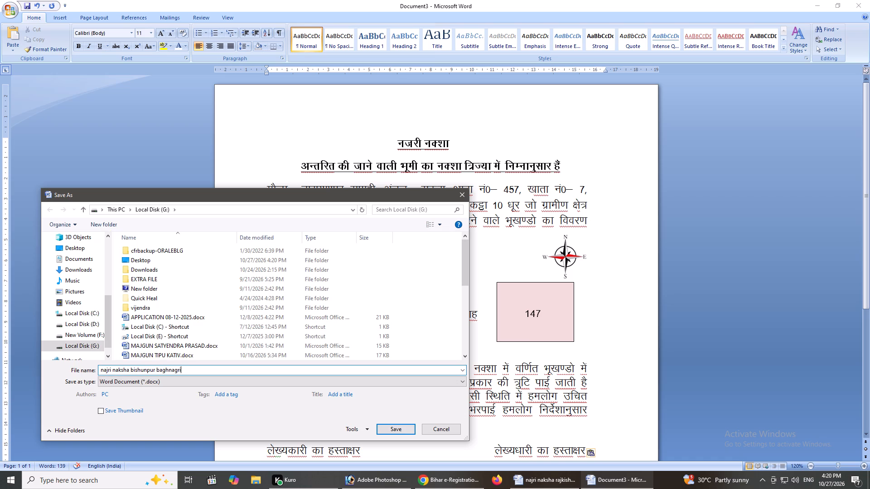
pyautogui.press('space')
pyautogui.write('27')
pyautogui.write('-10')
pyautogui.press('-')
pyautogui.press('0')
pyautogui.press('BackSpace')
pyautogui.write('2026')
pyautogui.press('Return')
# Replace the village name after मौजा in the opening paragraph with विशनपुर बघनगरी.
pyautogui.click(344, 290)
pyautogui.keyDown('ctrl'); pyautogui.scroll(1, 346, 290); pyautogui.keyUp('ctrl')
pyautogui.keyDown('ctrl'); pyautogui.scroll(-1, 346, 290); pyautogui.keyUp('ctrl')
pyautogui.keyDown('ctrl'); pyautogui.scroll(1, 346, 290); pyautogui.keyUp('ctrl')
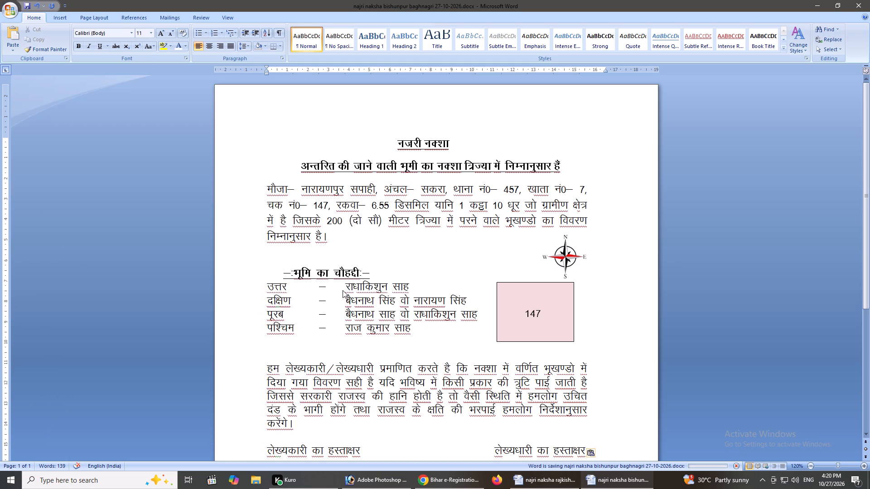
pyautogui.click(343, 290)
pyautogui.keyDown('ctrl'); pyautogui.scroll(4, 338, 293); pyautogui.keyUp('ctrl')
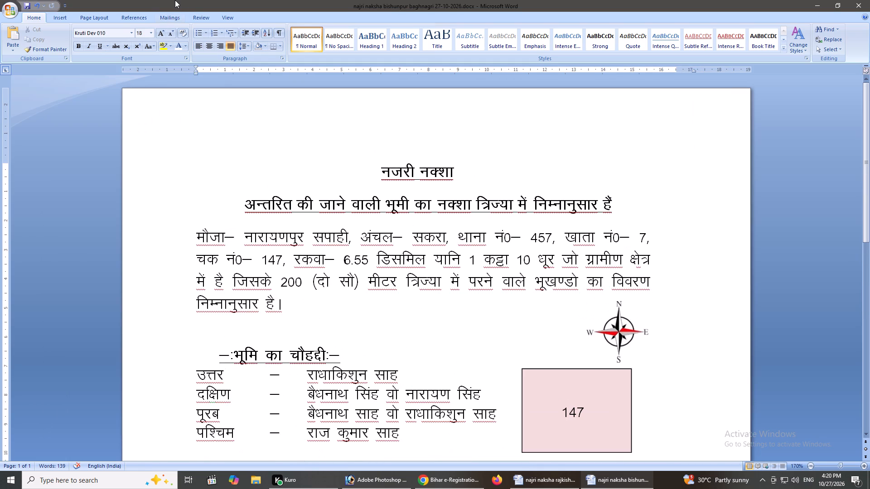
pyautogui.scroll(-1, 519, 84)
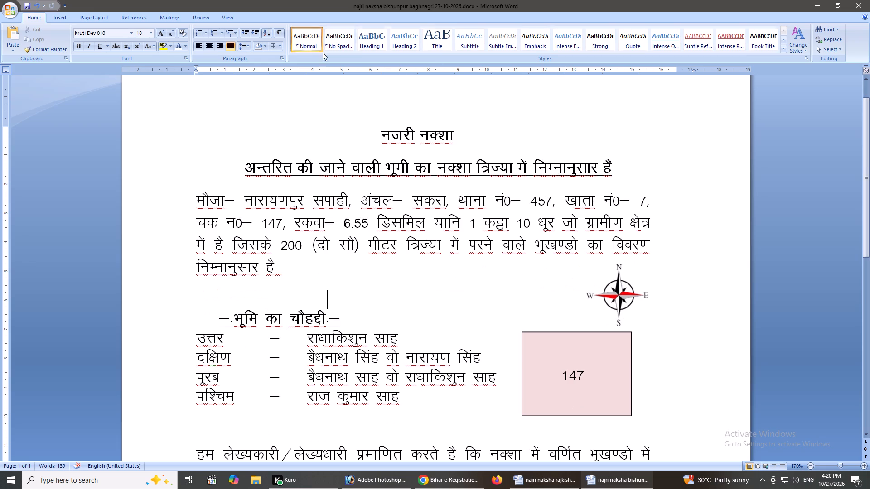
pyautogui.moveTo(243, 194); pyautogui.dragTo(348, 198)
pyautogui.click(346, 203)
pyautogui.moveTo(348, 202); pyautogui.dragTo(249, 196)
pyautogui.click(247, 211)
pyautogui.moveTo(245, 203); pyautogui.dragTo(338, 198)
pyautogui.click(290, 205)
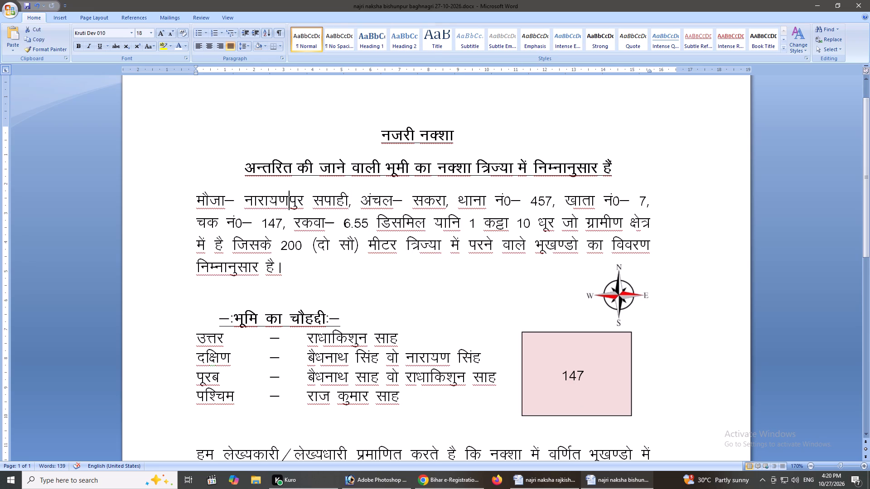
pyautogui.moveTo(244, 202); pyautogui.dragTo(341, 201)
pyautogui.click(230, 200)
pyautogui.moveTo(241, 197); pyautogui.dragTo(299, 197)
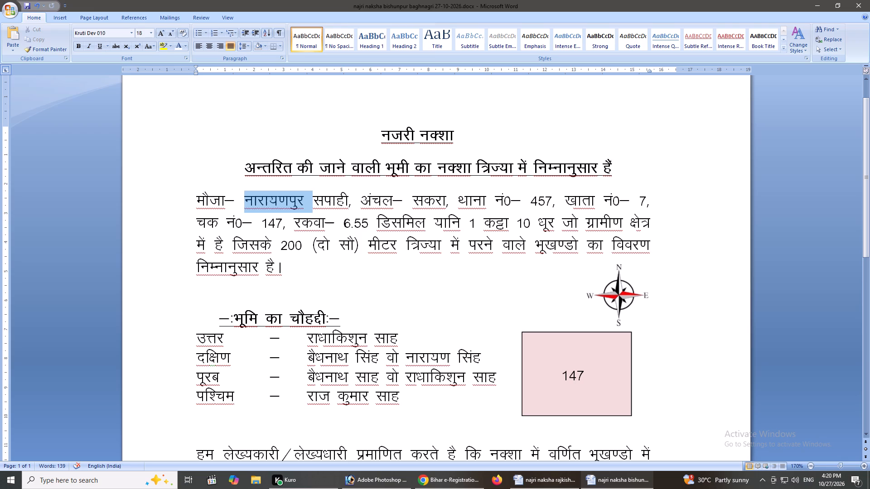
pyautogui.moveTo(299, 197); pyautogui.dragTo(314, 196)
pyautogui.click(292, 202)
pyautogui.moveTo(245, 205); pyautogui.dragTo(339, 205)
pyautogui.click(279, 212)
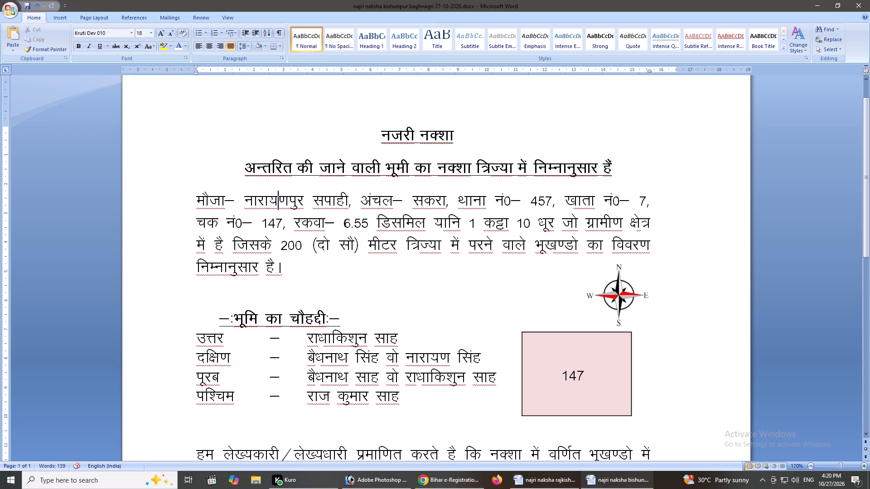
pyautogui.moveTo(246, 199); pyautogui.dragTo(332, 200)
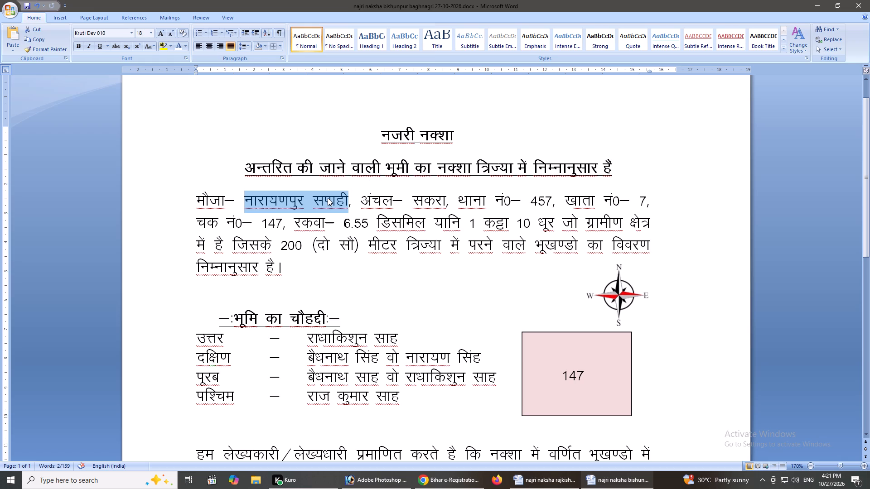
pyautogui.press('BackSpace')
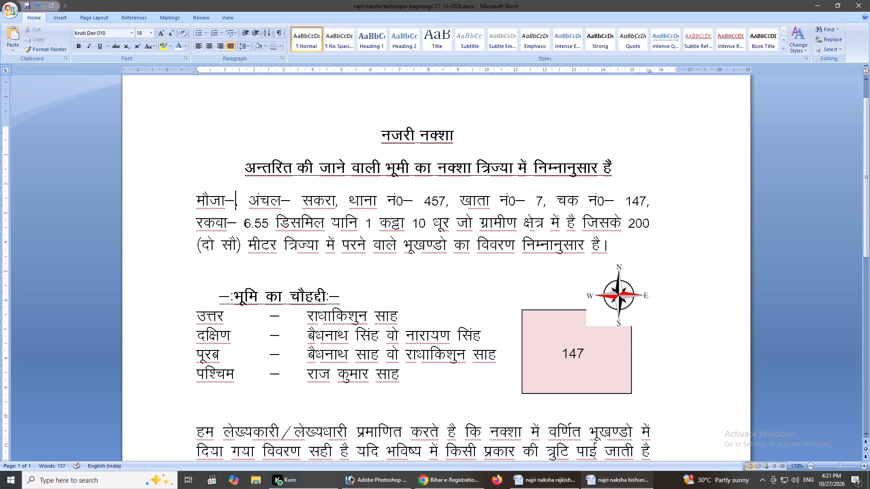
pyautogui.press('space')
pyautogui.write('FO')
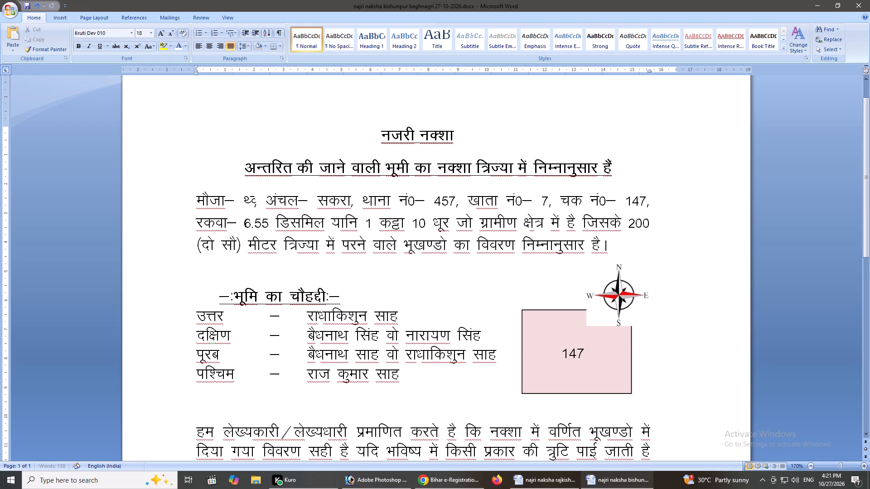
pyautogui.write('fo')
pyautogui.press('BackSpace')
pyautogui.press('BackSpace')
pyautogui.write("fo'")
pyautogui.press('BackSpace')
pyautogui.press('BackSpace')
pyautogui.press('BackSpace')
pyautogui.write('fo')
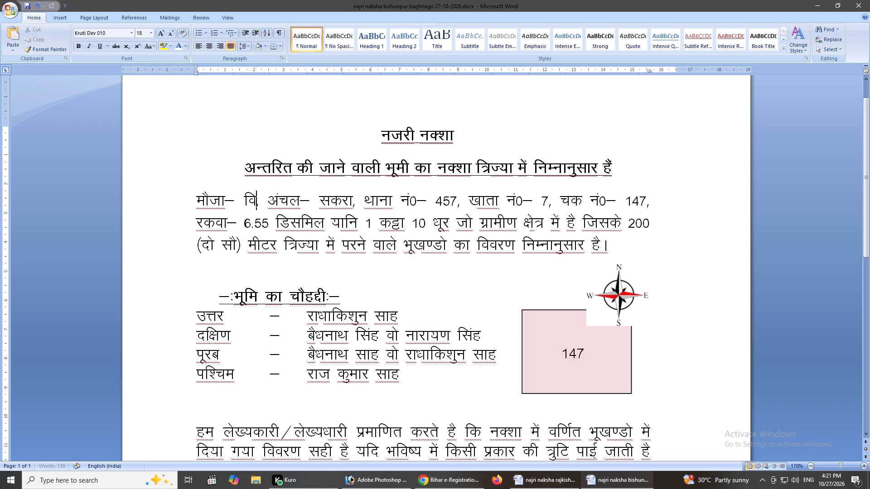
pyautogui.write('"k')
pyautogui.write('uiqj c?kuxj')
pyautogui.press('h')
# Set the थाना नं0 in the opening paragraph to 803.
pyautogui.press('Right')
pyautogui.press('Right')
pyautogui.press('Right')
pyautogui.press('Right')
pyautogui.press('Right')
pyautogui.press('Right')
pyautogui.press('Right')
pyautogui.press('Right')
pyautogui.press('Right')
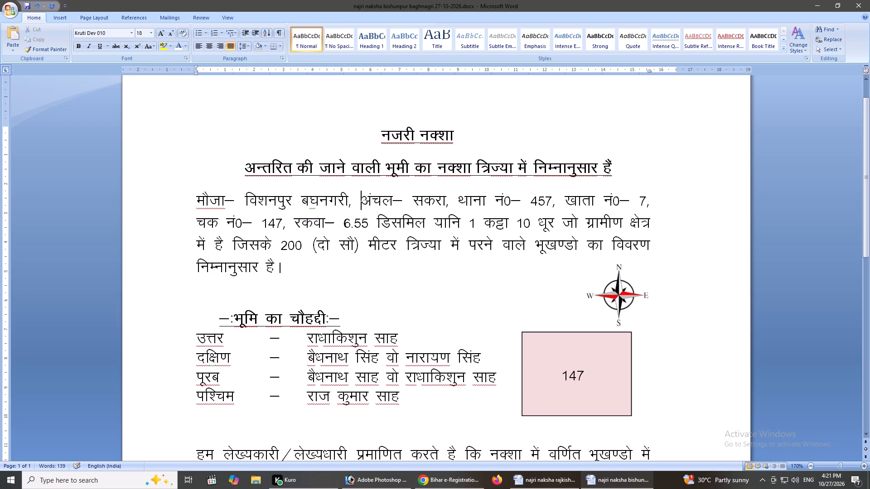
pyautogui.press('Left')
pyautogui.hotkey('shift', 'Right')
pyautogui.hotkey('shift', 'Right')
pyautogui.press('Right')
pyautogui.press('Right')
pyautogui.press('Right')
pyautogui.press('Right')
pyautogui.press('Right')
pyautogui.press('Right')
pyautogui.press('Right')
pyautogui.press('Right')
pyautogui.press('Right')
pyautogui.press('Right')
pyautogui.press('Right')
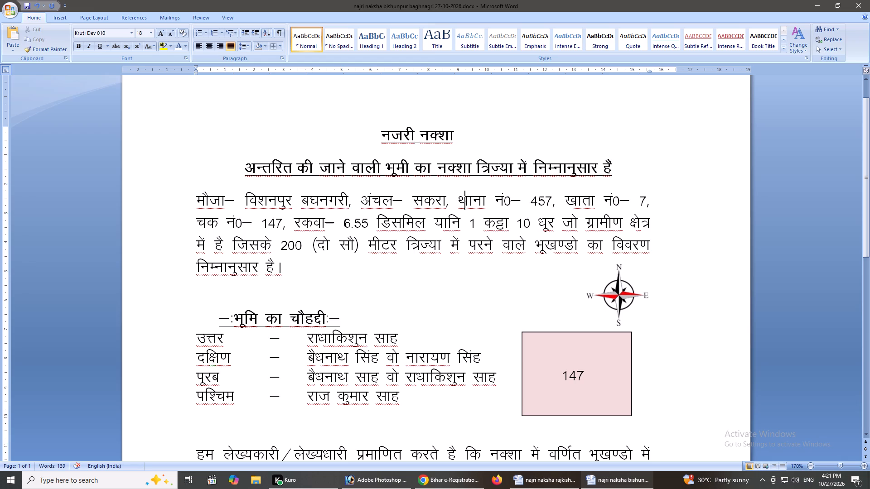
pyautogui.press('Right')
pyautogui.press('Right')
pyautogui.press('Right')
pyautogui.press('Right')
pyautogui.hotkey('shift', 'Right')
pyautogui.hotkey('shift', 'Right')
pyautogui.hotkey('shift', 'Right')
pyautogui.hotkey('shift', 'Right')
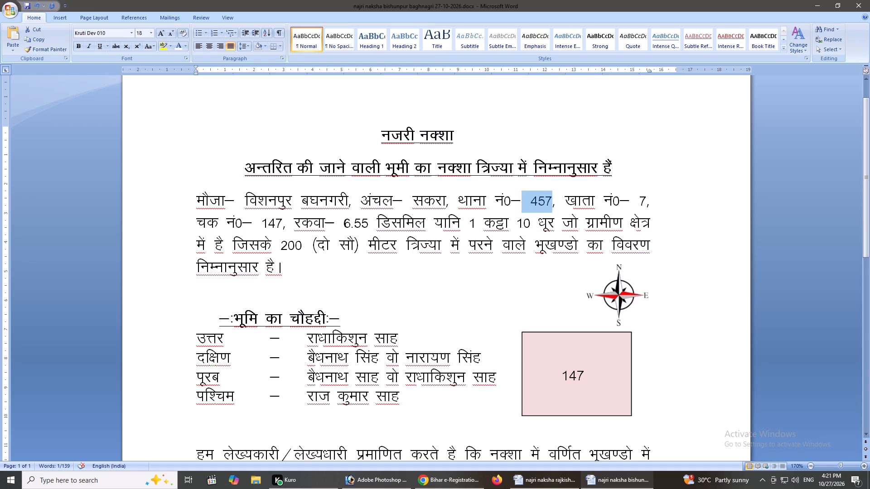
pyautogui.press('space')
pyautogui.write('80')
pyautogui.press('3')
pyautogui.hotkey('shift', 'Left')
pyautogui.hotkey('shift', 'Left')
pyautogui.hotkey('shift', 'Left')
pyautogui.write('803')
# Set the खाता नं0 in the opening paragraph to 73.
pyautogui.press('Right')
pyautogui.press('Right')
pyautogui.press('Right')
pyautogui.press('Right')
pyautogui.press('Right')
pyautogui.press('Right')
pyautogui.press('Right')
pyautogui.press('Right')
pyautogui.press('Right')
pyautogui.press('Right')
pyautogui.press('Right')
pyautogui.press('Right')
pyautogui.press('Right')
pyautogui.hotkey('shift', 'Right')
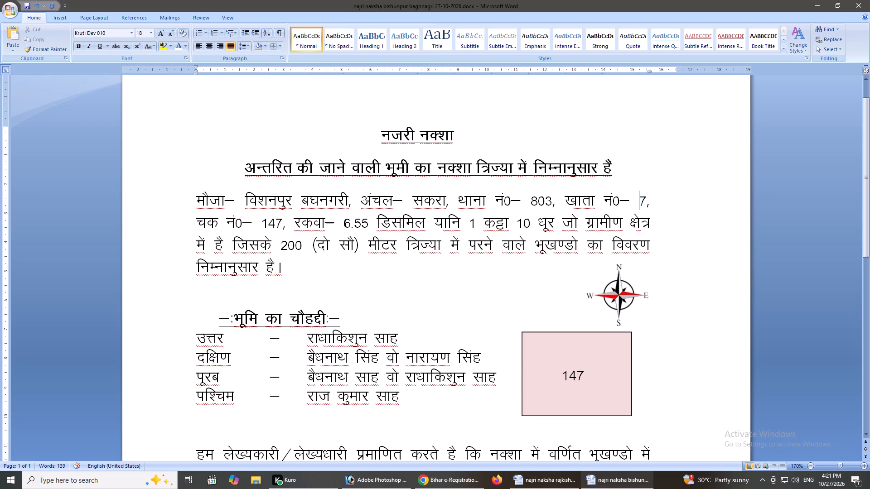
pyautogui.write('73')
# Replace the चक नं0 label with खेसरा नया and set its number to 1817.
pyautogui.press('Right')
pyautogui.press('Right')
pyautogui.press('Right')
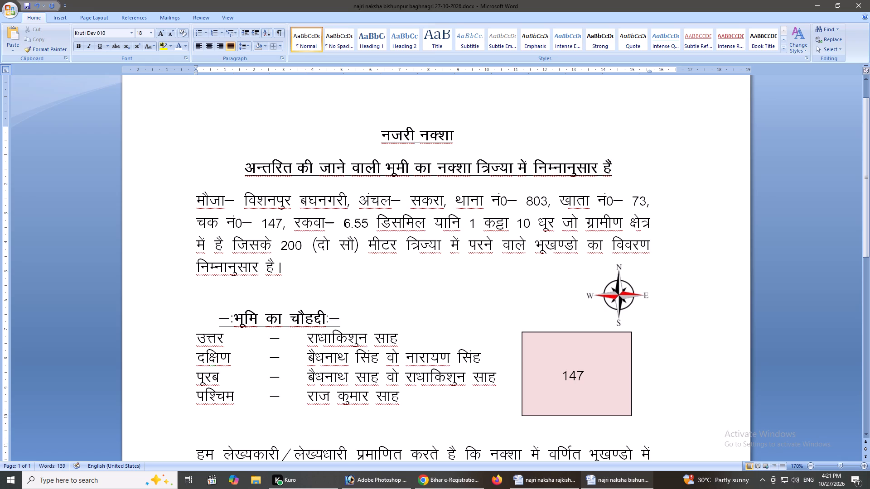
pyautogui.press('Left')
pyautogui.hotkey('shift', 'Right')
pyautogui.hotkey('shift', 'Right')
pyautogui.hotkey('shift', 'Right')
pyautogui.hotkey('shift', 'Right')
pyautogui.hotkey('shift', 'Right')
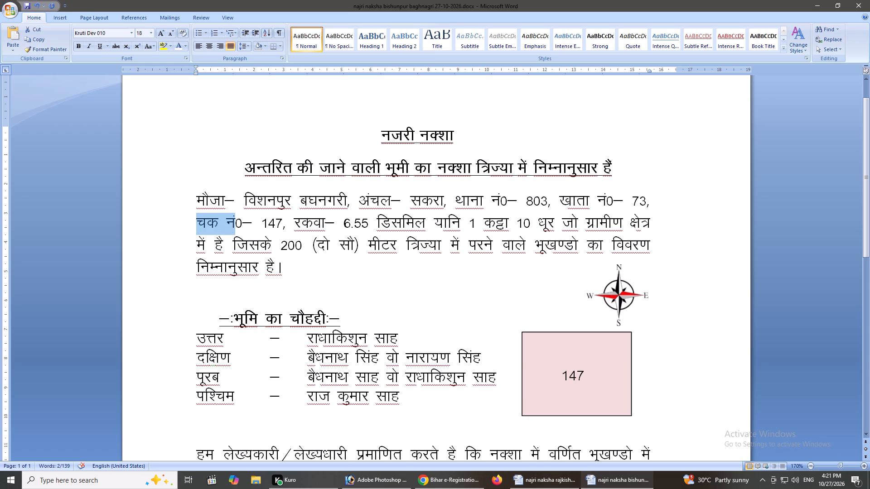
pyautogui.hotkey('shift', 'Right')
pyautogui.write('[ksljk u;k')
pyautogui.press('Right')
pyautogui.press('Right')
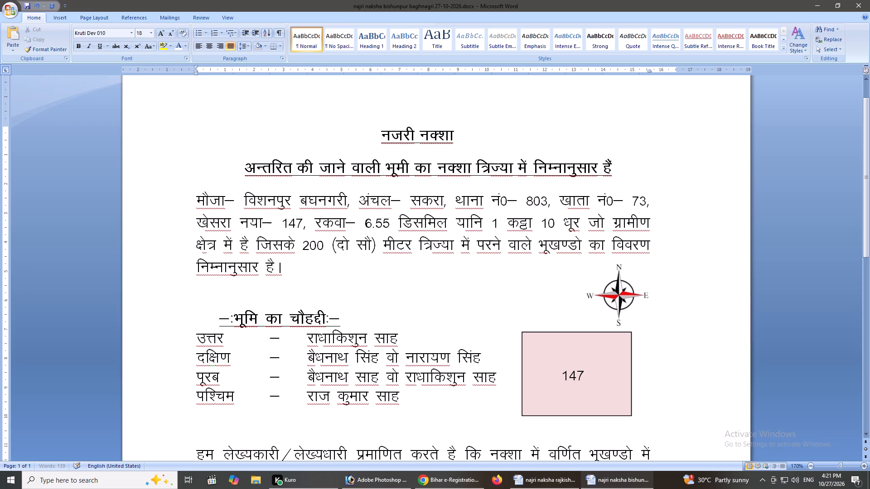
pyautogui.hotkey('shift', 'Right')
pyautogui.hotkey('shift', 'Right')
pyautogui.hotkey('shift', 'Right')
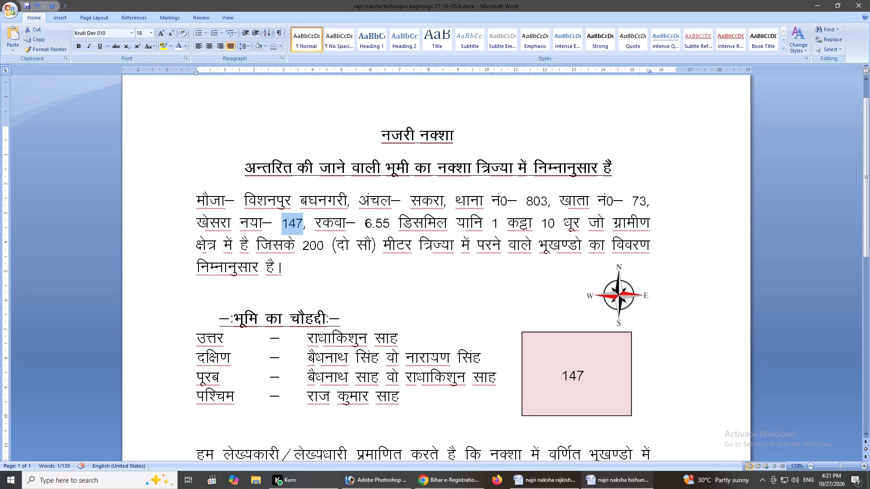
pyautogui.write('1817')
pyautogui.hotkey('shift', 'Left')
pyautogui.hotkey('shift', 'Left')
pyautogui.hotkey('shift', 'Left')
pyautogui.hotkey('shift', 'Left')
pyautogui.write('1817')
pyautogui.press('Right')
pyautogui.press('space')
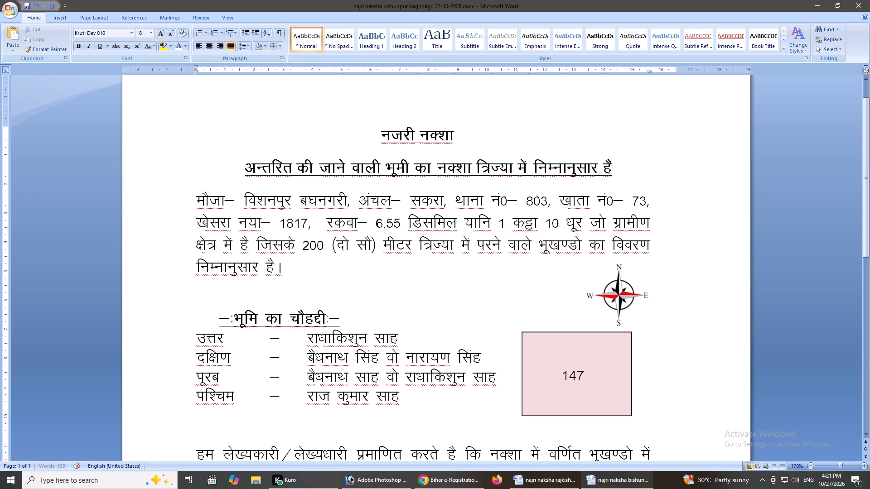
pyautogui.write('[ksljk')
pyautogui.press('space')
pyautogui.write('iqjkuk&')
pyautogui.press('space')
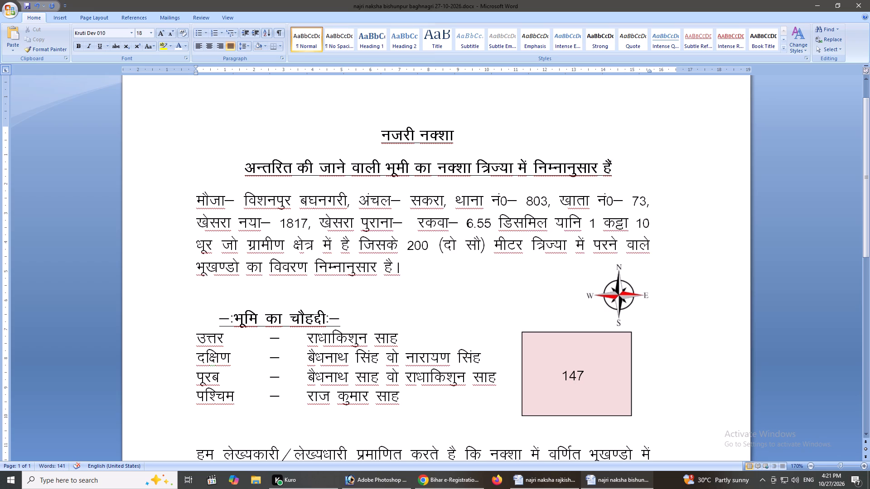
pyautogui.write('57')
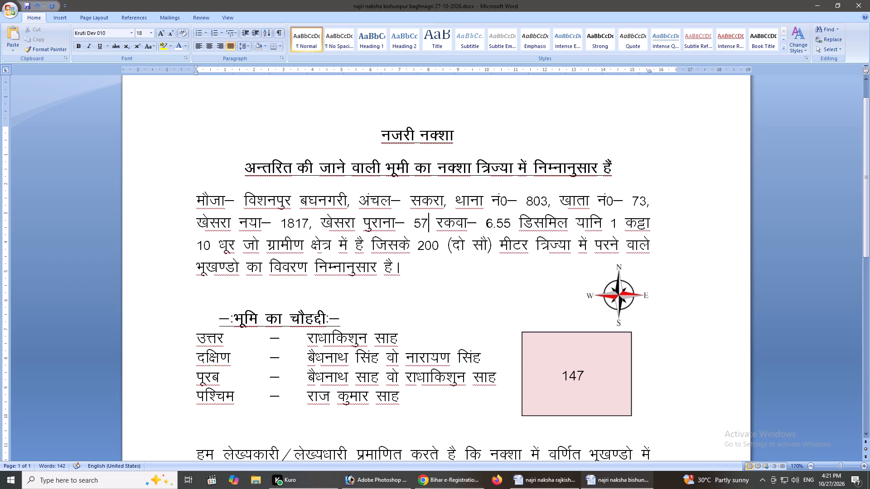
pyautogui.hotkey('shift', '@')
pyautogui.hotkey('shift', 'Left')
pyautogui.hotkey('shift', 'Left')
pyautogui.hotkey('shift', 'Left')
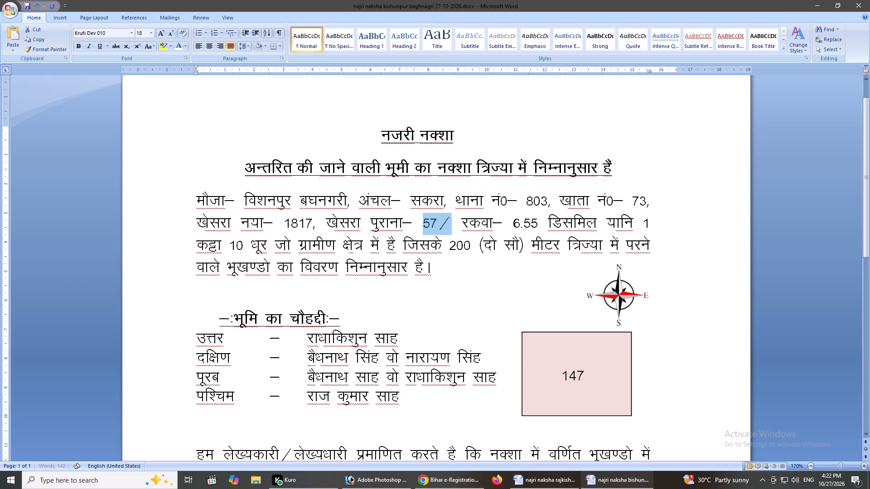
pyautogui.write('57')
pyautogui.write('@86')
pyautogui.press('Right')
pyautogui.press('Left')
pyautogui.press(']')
# Set the रकवा value in the opening paragraph to 17.5 डिसमिल.
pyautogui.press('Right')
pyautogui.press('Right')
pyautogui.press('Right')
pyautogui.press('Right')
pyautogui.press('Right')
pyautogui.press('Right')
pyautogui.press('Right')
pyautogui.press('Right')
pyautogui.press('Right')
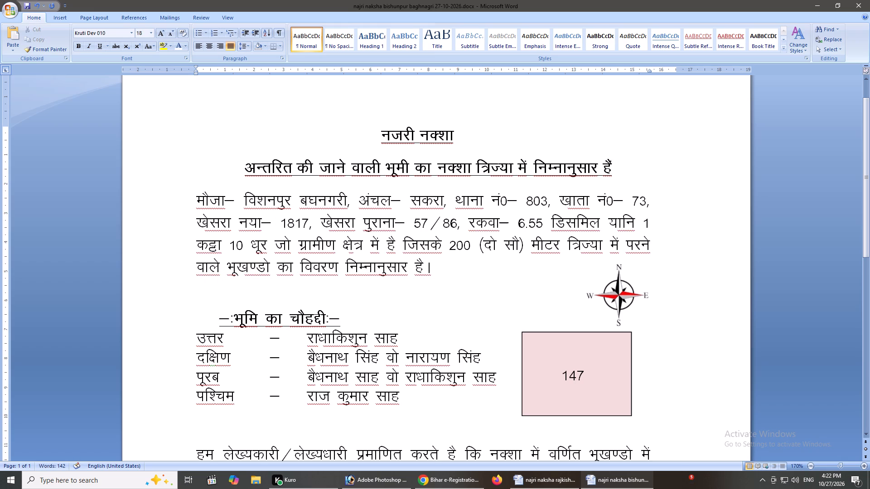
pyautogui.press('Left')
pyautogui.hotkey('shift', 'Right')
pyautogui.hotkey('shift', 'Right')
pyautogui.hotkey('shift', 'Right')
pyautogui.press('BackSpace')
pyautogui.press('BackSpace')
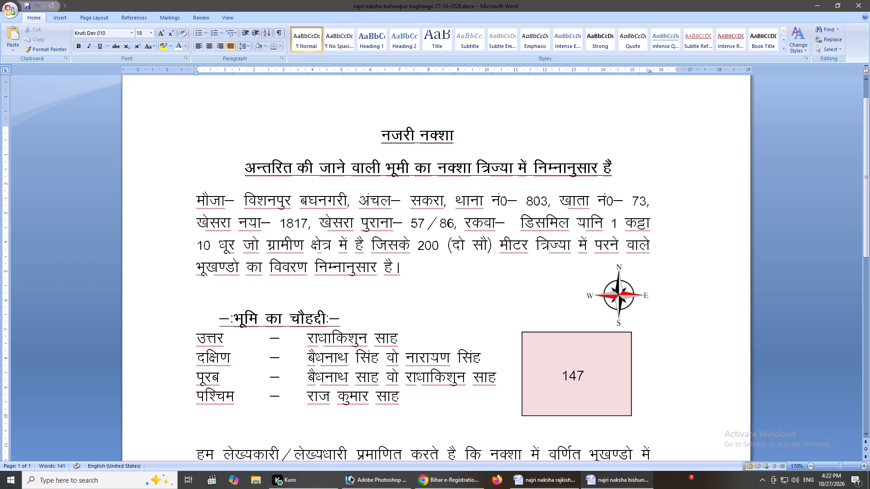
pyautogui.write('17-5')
# Delete the phrase यानि 1 कट्ठा 10 धूर after डिसमिल, leaving a space before जो.
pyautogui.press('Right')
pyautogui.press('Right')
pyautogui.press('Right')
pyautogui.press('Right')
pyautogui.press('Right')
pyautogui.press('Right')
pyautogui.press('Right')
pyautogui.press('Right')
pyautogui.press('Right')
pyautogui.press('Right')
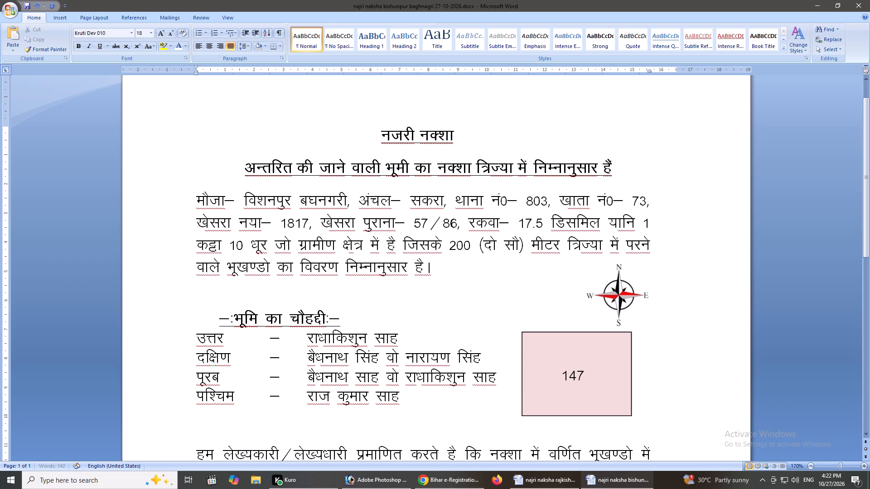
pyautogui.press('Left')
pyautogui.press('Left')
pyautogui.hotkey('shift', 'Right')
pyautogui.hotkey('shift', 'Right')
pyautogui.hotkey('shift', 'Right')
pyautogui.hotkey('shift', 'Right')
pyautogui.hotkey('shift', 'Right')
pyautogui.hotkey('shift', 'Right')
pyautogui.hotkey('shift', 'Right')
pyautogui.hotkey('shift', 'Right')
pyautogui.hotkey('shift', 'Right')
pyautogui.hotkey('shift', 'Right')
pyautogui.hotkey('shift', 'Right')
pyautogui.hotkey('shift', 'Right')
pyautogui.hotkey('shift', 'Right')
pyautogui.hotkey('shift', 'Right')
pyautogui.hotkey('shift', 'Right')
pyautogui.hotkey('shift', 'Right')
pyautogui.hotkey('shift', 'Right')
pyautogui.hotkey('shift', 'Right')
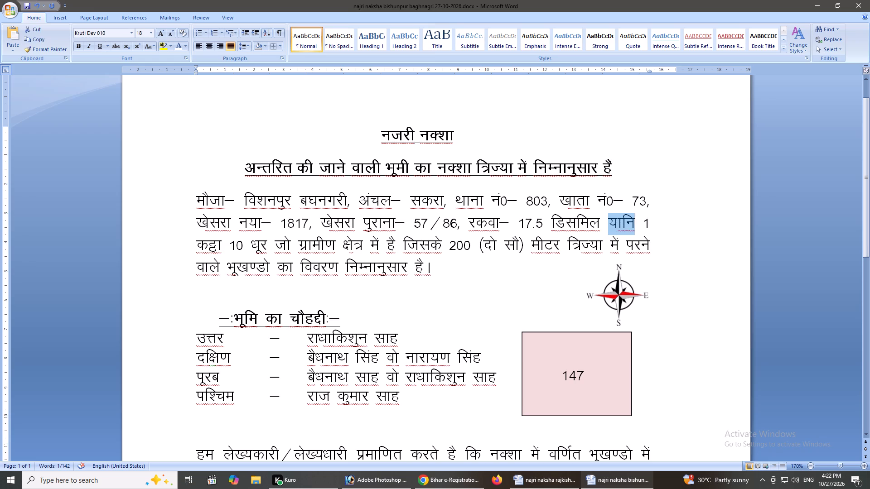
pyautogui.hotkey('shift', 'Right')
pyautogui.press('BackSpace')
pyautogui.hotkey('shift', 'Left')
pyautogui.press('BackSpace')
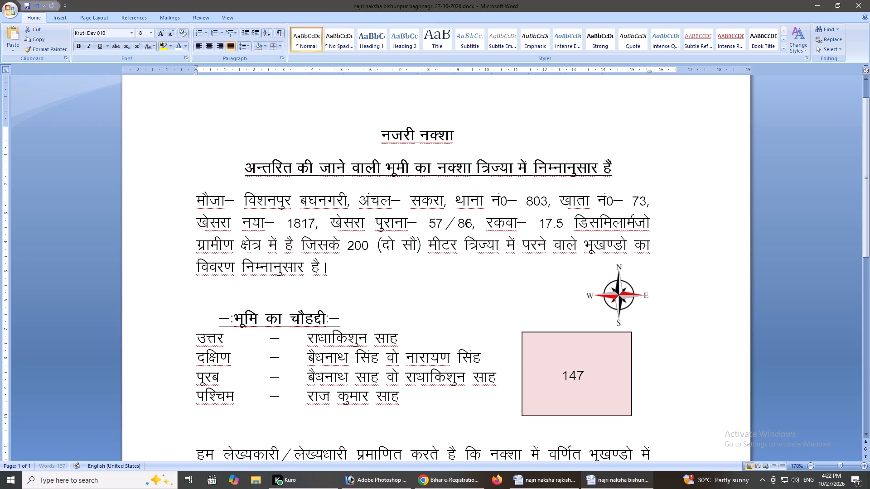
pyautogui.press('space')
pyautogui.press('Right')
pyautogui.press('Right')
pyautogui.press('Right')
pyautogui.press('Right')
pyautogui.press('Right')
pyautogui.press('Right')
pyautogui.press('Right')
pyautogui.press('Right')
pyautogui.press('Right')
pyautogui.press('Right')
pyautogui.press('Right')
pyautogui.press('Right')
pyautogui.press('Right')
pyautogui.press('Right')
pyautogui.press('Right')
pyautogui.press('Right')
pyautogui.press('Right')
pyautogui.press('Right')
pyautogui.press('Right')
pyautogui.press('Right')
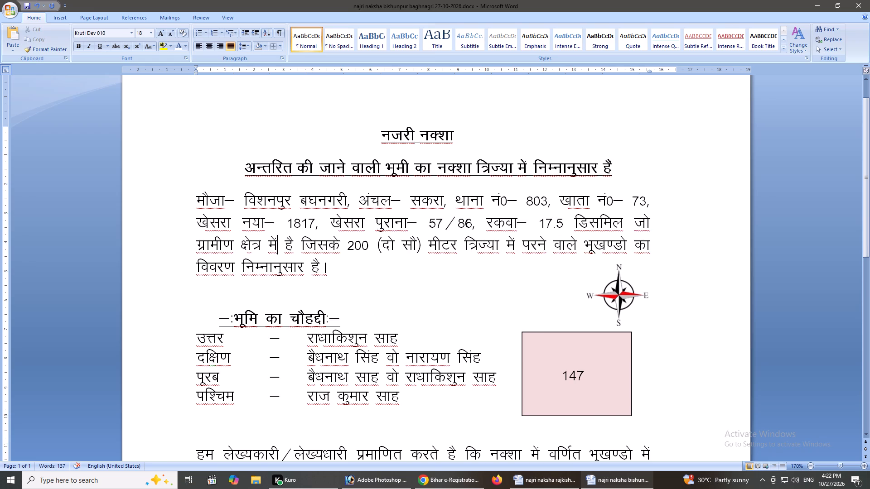
# Replace the northern (उत्तर) boundary entry in the चौहद्दी list with the new neighbour's name.
pyautogui.scroll(-2, 402, 112)
pyautogui.moveTo(410, 264); pyautogui.dragTo(299, 270)
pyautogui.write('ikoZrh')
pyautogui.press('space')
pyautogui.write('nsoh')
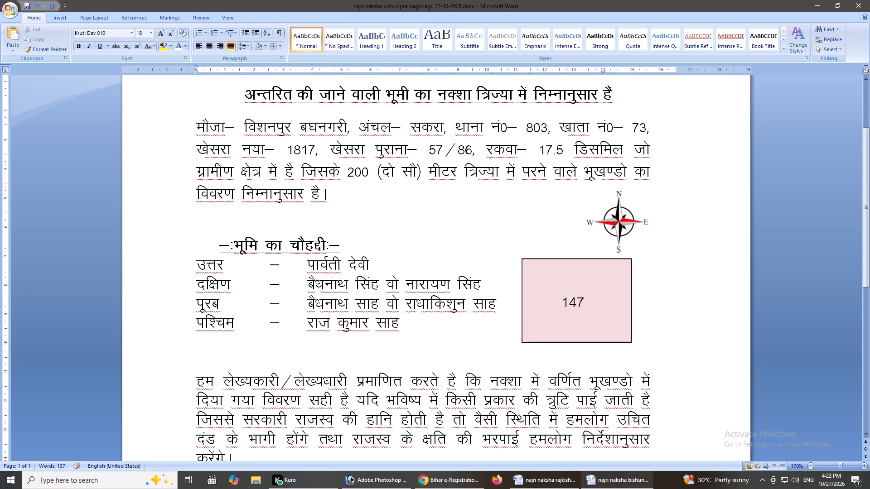
# Replace the southern (दक्षिण) boundary entry in the चौहद्दी list with the new neighbour's name.
pyautogui.moveTo(491, 281); pyautogui.dragTo(305, 291)
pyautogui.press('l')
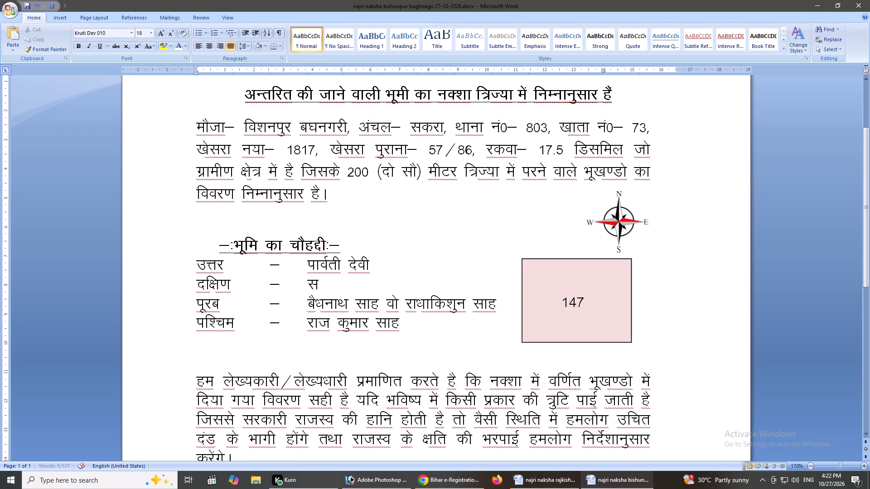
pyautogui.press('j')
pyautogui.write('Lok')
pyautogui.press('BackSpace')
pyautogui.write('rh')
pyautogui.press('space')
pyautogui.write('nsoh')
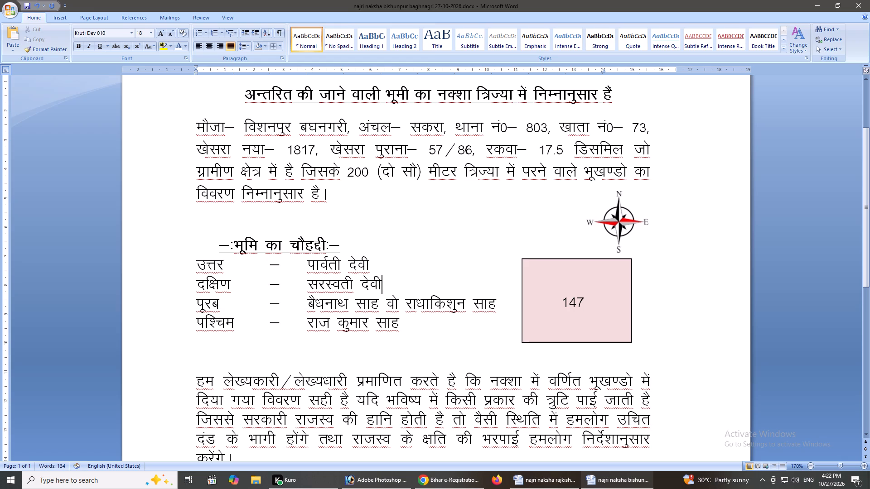
# Replace the eastern (पूरब) boundary entry with the two new neighbours' names joined by वो.
pyautogui.moveTo(497, 307); pyautogui.dragTo(305, 306)
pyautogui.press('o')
pyautogui.press('BackSpace')
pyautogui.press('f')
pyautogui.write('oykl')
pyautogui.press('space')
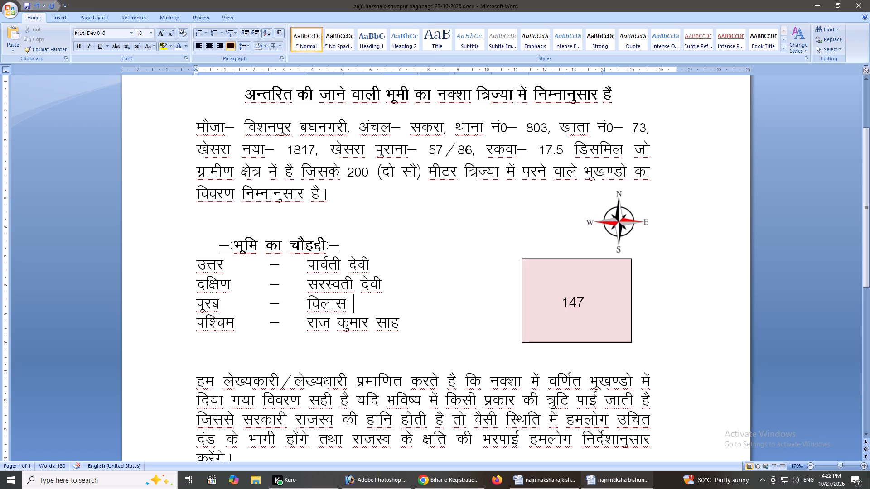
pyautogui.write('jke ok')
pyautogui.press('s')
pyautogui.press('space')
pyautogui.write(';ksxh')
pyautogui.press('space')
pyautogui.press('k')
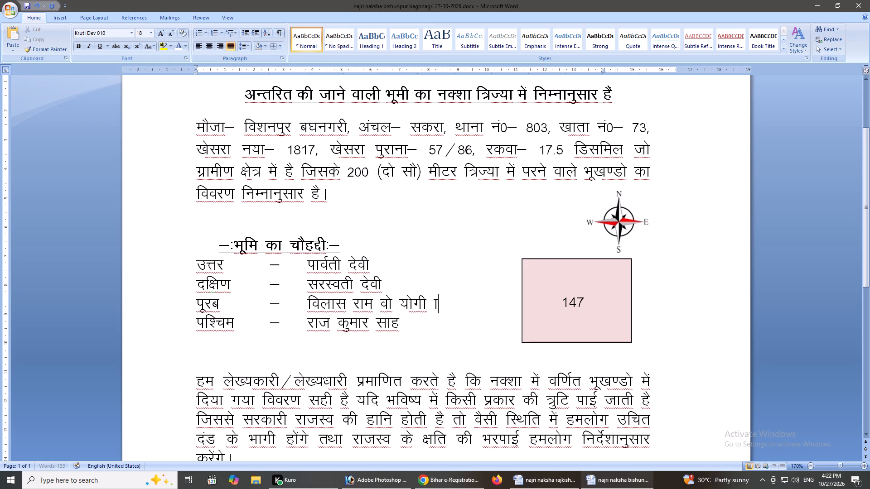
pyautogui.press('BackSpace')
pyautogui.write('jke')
# Replace the western (पश्चिम) boundary entry with खरीदार तारिख इमरोजे नीज नं0 हाजा.
pyautogui.moveTo(432, 326); pyautogui.dragTo(325, 327)
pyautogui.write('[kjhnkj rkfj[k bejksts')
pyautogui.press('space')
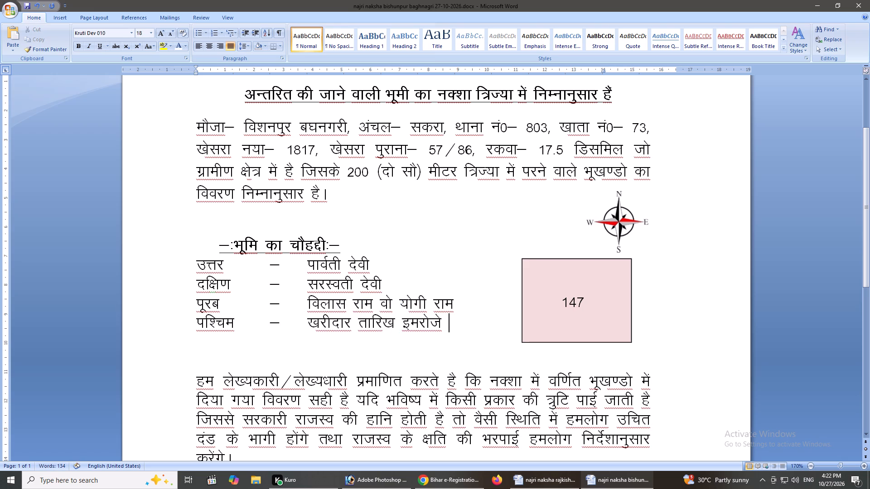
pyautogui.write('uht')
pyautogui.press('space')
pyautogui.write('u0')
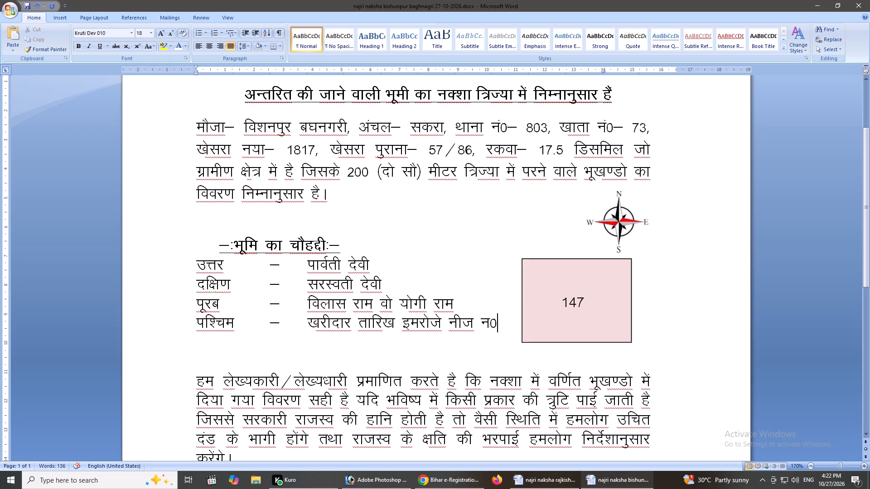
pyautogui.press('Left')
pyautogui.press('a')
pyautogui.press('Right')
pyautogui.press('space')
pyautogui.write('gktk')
# Break the पश्चिम entry before नीज नं0 हाजा and indent that second line under खरीदार.
pyautogui.click(450, 323)
pyautogui.press('Return')
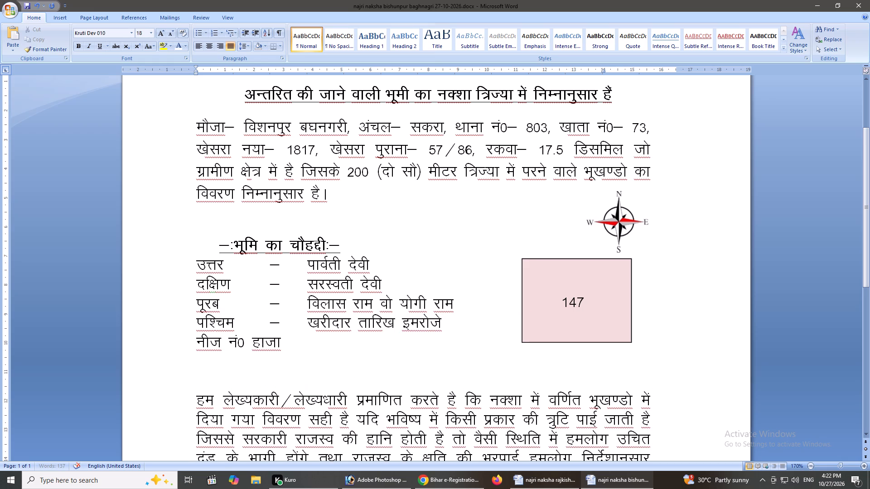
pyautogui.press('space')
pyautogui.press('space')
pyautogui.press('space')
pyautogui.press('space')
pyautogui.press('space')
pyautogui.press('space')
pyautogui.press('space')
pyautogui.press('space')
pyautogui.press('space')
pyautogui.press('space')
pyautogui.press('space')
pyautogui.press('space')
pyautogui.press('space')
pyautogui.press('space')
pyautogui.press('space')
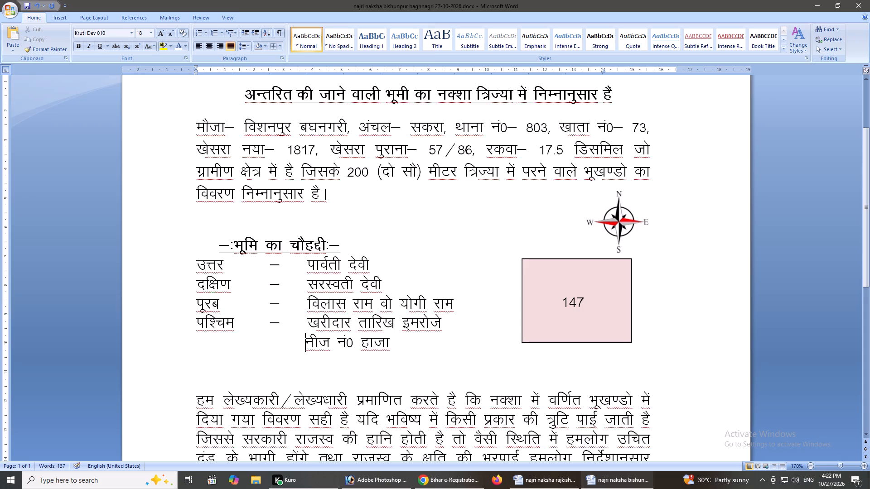
# Move the pink plot rectangle closer to the चौहद्दी list, just beside the boundary names.
pyautogui.click(580, 303)
pyautogui.moveTo(583, 339); pyautogui.dragTo(541, 342)
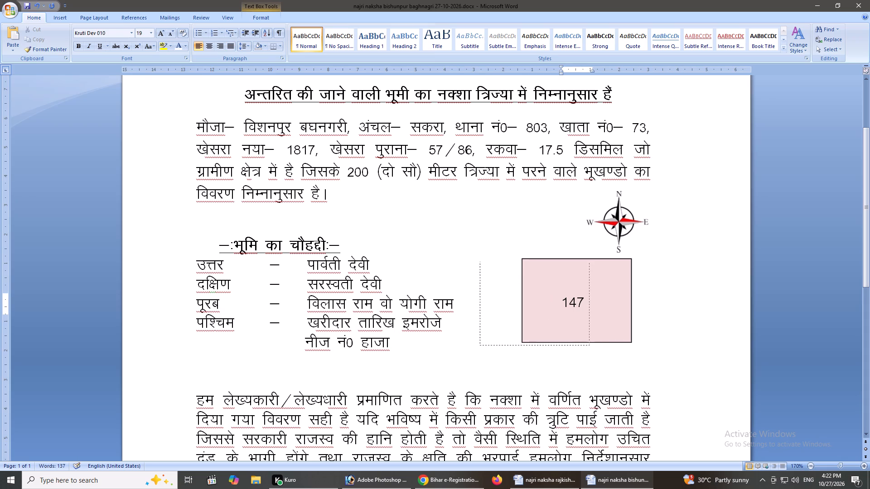
pyautogui.moveTo(541, 342); pyautogui.dragTo(541, 341)
# Move the 147 text box into the repositioned plot rectangle and enlarge it to about the rectangle's width.
pyautogui.click(564, 310)
pyautogui.moveTo(566, 318); pyautogui.dragTo(530, 319)
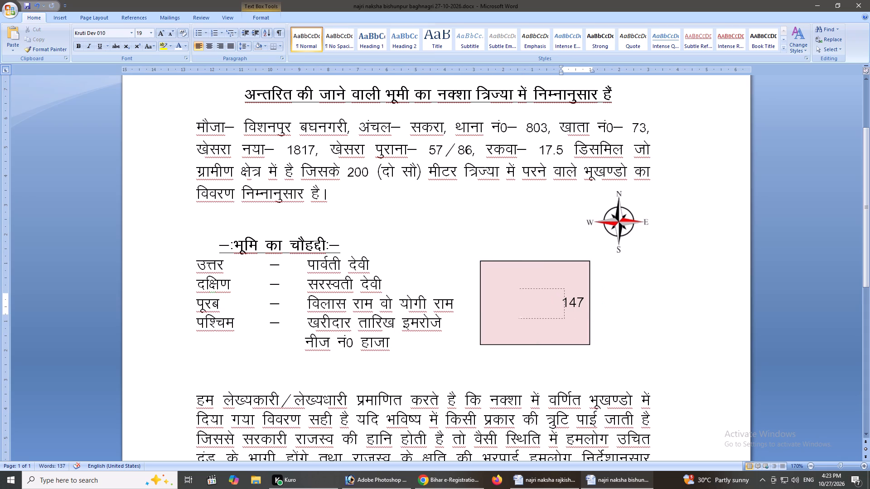
pyautogui.moveTo(530, 319); pyautogui.dragTo(493, 302)
pyautogui.click(524, 303)
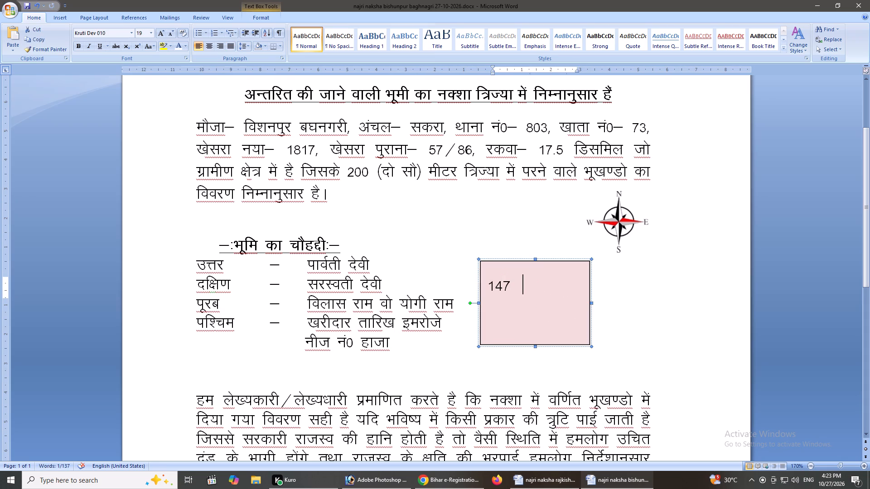
pyautogui.click(516, 297)
pyautogui.moveTo(529, 303); pyautogui.dragTo(595, 326)
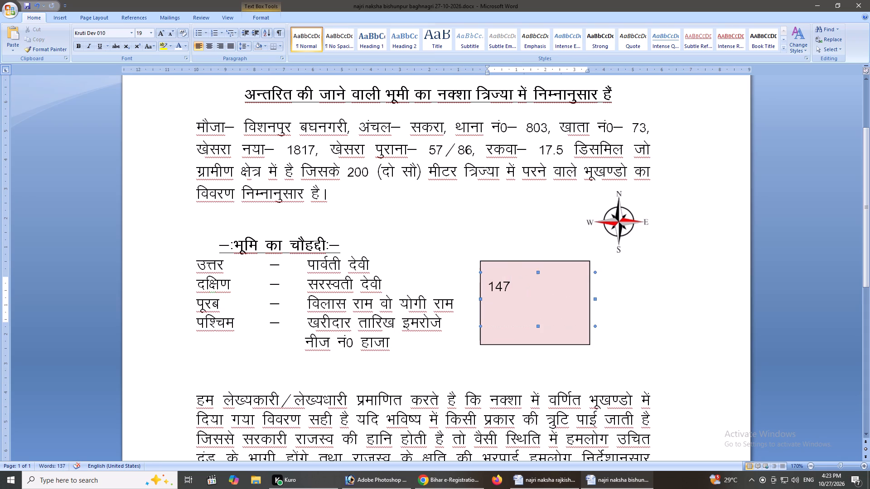
# Replace 147 in the plot's text box with खेसरा नया– 1817, खेसरा पुराना– 57/86, copied from the land description paragraph.
pyautogui.moveTo(197, 147); pyautogui.dragTo(478, 160)
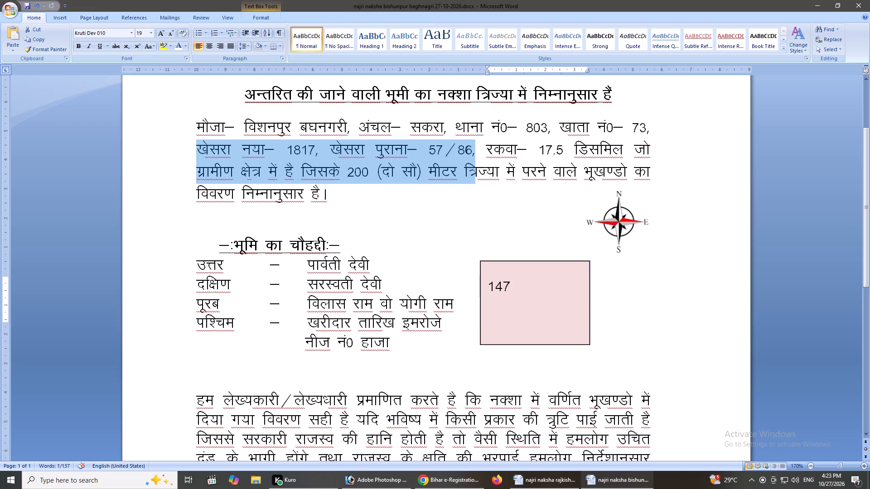
pyautogui.moveTo(478, 160); pyautogui.dragTo(478, 160)
pyautogui.hotkey('ctrl', 'c')
pyautogui.hotkey('ctrl', 'c')
pyautogui.click(508, 285)
pyautogui.moveTo(512, 286); pyautogui.dragTo(470, 280)
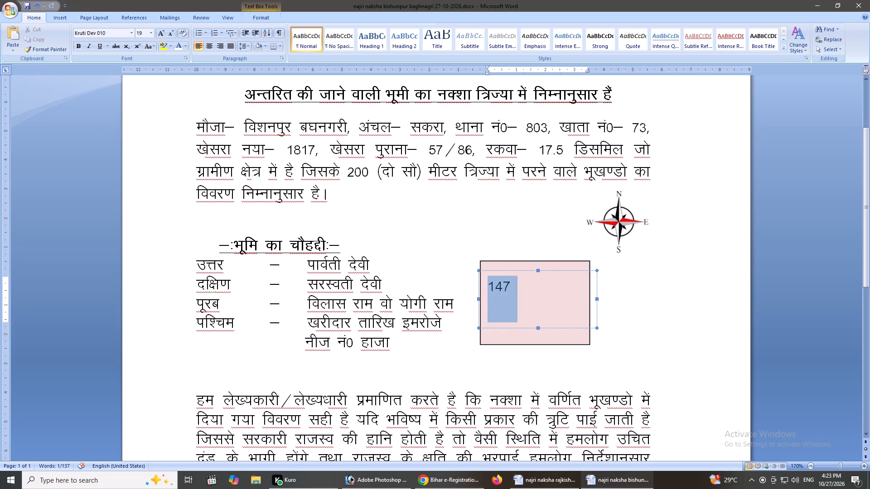
pyautogui.hotkey('ctrl', 'v')
# Reduce the plot text to font size 14 and widen its text box so खेसरा पुराना– 57/86, fits on one line.
pyautogui.moveTo(485, 286); pyautogui.dragTo(612, 339)
pyautogui.hotkey('ctrl', '[')
pyautogui.hotkey('ctrl', '[')
pyautogui.hotkey('ctrl', '[')
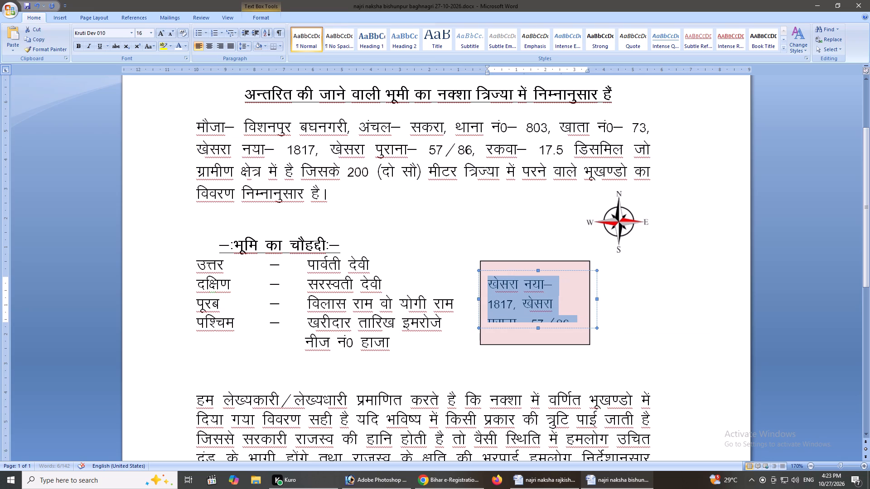
pyautogui.hotkey('ctrl', '[')
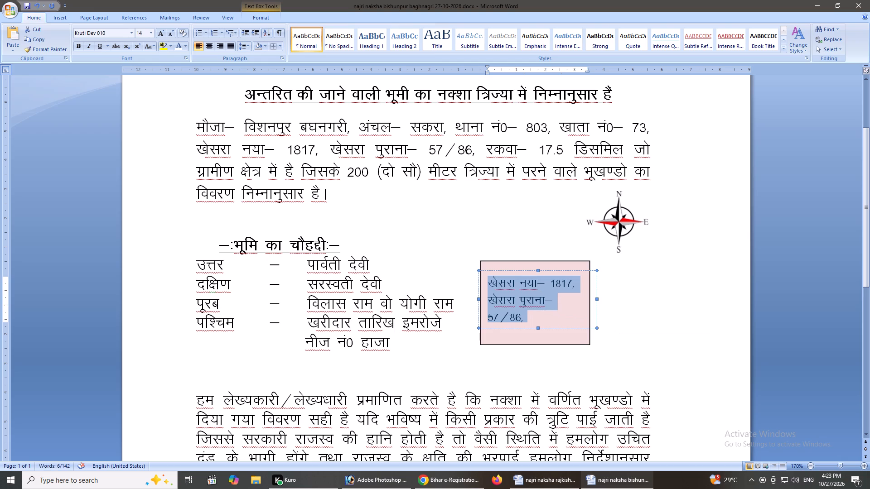
pyautogui.moveTo(598, 299); pyautogui.dragTo(611, 300)
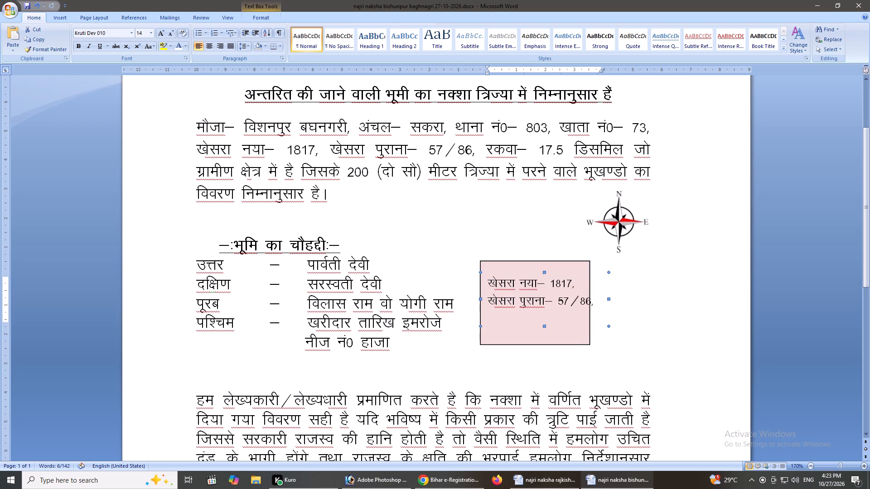
# Nudge the plot's text box slightly left and centre-align its two खेसरा lines.
pyautogui.press('Left')
pyautogui.press('Left')
pyautogui.press('Left')
pyautogui.moveTo(487, 286); pyautogui.dragTo(593, 302)
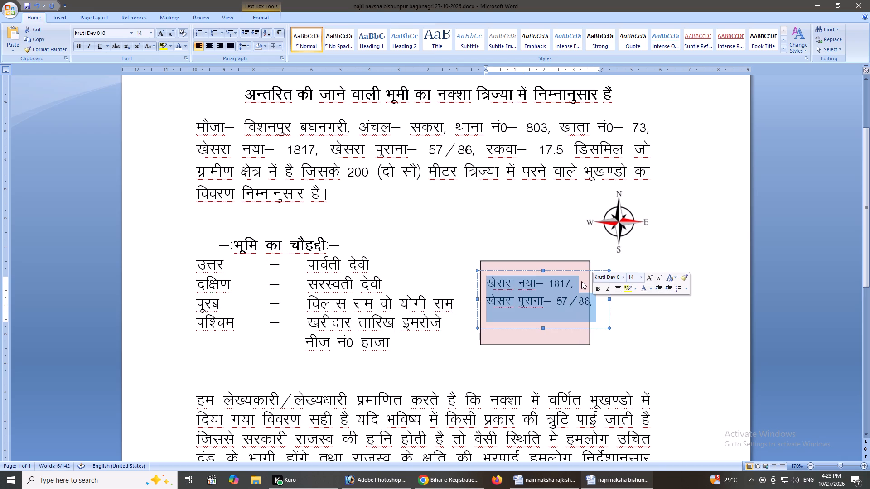
pyautogui.click(206, 46)
# Move the खेसरा text box left and down so its text sits centred inside the pink plot rectangle.
pyautogui.click(584, 324)
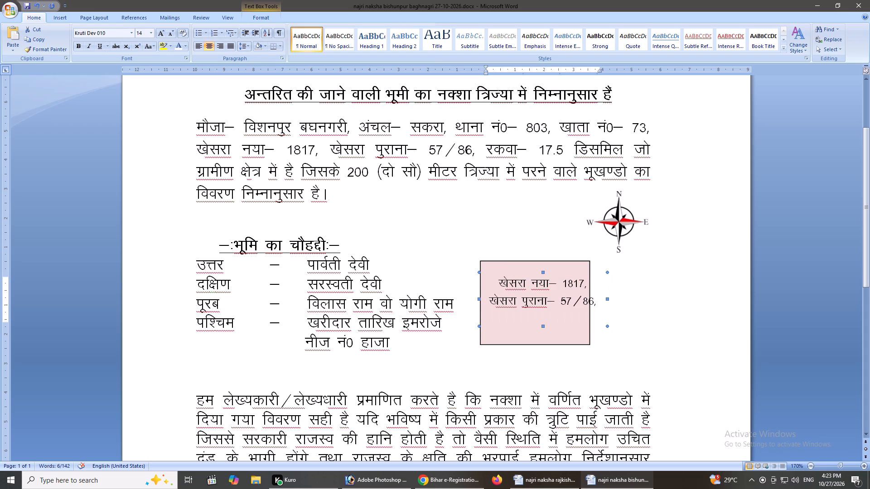
pyautogui.press('Left')
pyautogui.press('Left')
pyautogui.press('Left')
pyautogui.press('Left')
pyautogui.press('Left')
pyautogui.press('Left')
pyautogui.press('Left')
pyautogui.press('Left')
pyautogui.press('Left')
pyautogui.press('Left')
pyautogui.press('Left')
pyautogui.press('Left')
pyautogui.press('Down')
pyautogui.press('Down')
pyautogui.press('Down')
pyautogui.press('Down')
pyautogui.press('Down')
pyautogui.press('Down')
pyautogui.press('Down')
pyautogui.press('Down')
pyautogui.press('Down')
pyautogui.press('Down')
pyautogui.press('Down')
pyautogui.press('Down')
pyautogui.press('Down')
pyautogui.press('Down')
pyautogui.press('Down')
pyautogui.press('Down')
pyautogui.press('Down')
pyautogui.press('Down')
pyautogui.press('Down')
pyautogui.press('Down')
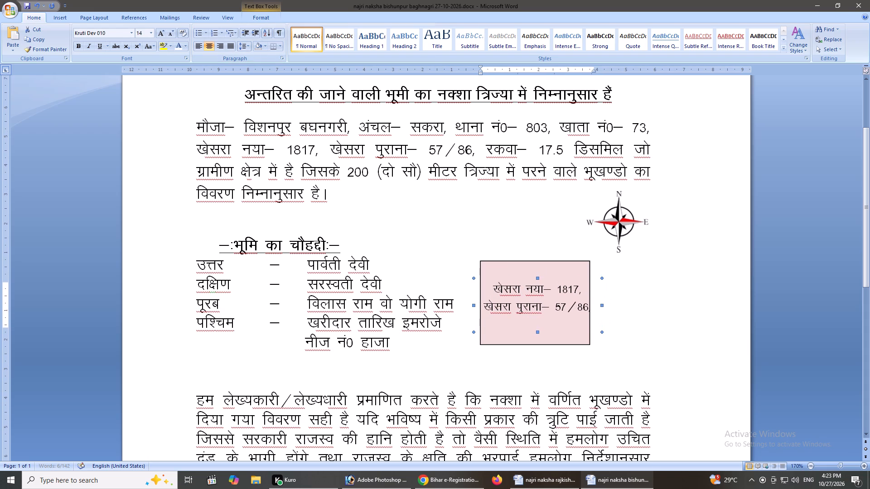
# Set the plot text to size 13, remove the comma after 1817 and start खेसरा पुराना on a new line.
pyautogui.moveTo(487, 294); pyautogui.dragTo(586, 312)
pyautogui.hotkey('ctrl', '[')
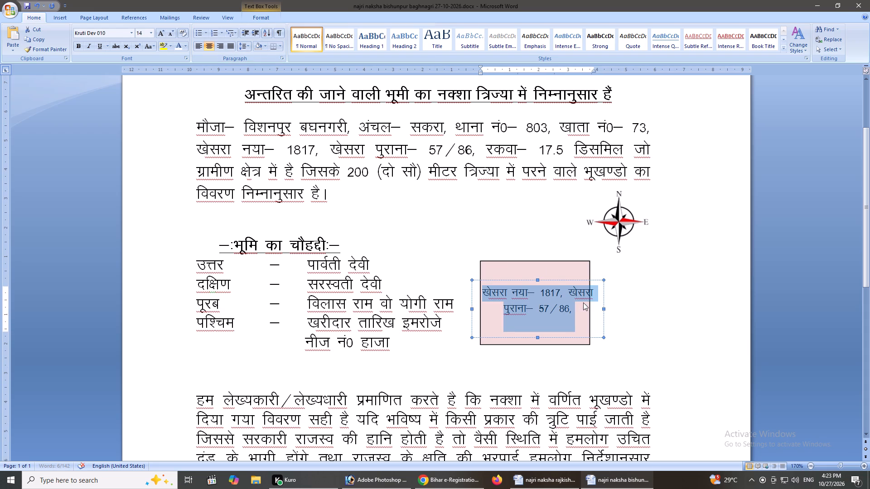
pyautogui.click(570, 292)
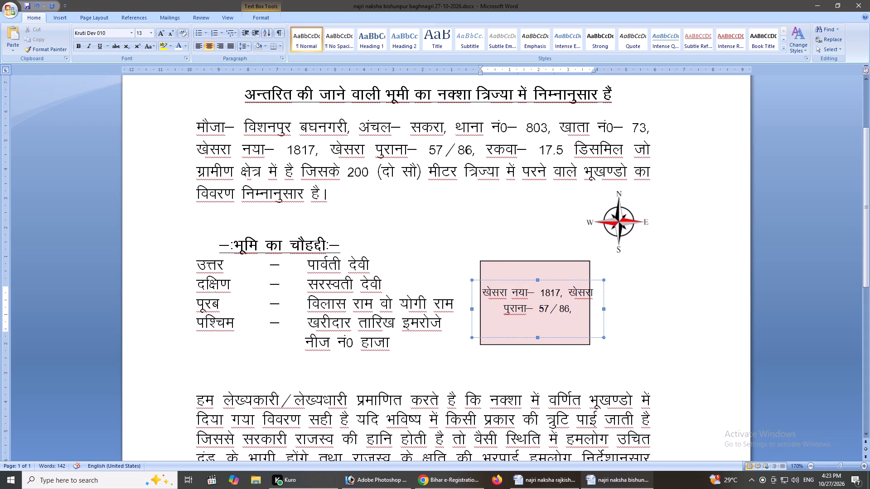
pyautogui.press('BackSpace')
pyautogui.press('BackSpace')
pyautogui.press('Return')
# Tighten the two खेसरा lines by removing the space after paragraphs and setting line spacing to 1.15.
pyautogui.moveTo(498, 293); pyautogui.dragTo(502, 295)
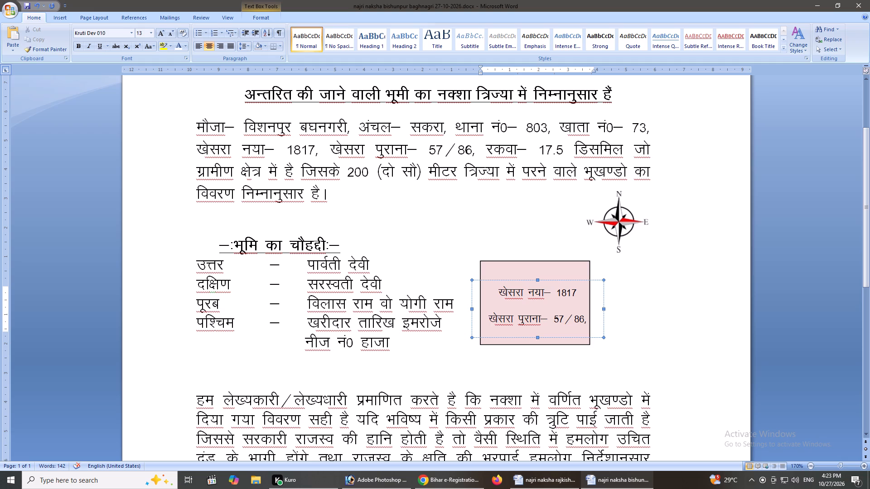
pyautogui.moveTo(502, 295); pyautogui.dragTo(589, 334)
pyautogui.click(247, 50)
pyautogui.click(257, 62)
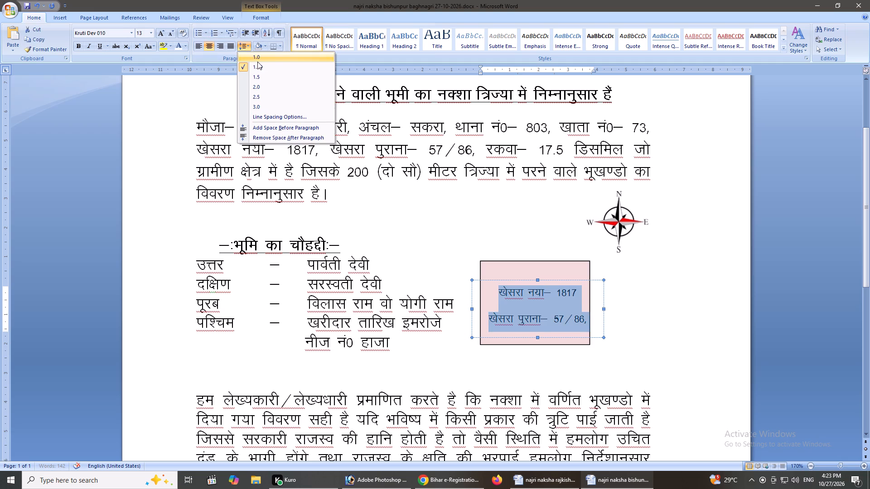
pyautogui.click(242, 47)
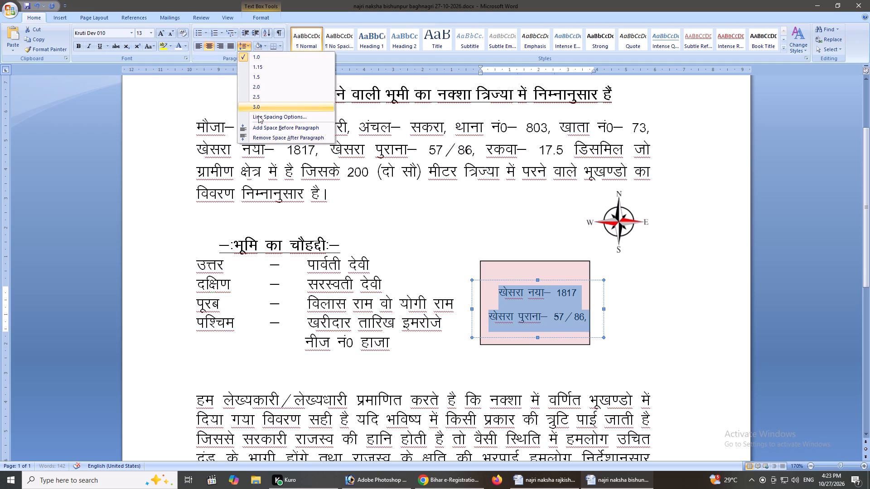
pyautogui.click(266, 135)
pyautogui.click(242, 43)
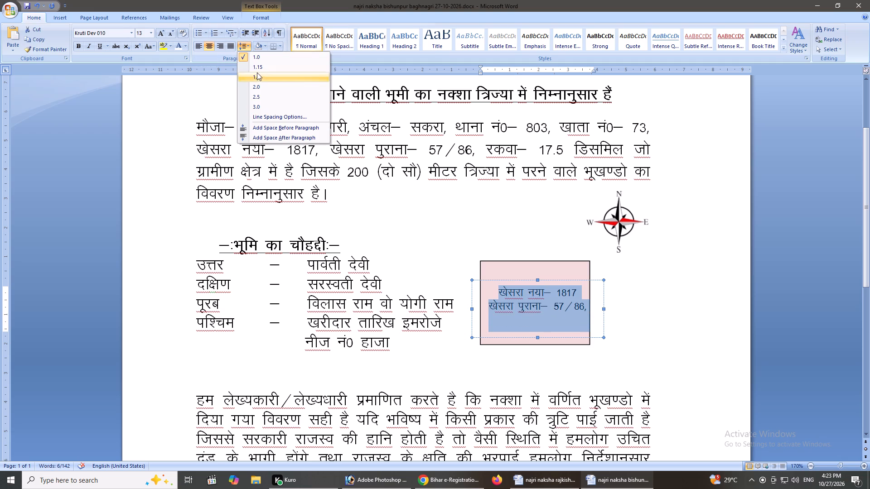
pyautogui.click(257, 69)
pyautogui.click(567, 314)
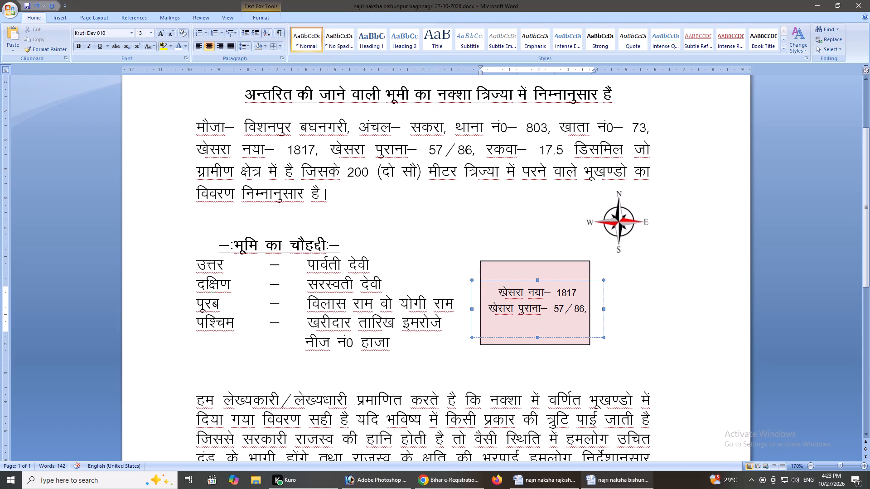
# Nudge the खेसरा text box slightly left and up within the plot rectangle.
pyautogui.click(577, 336)
pyautogui.press('Left')
pyautogui.press('Left')
pyautogui.press('Left')
pyautogui.press('Left')
pyautogui.press('Left')
pyautogui.press('Up')
# Delete the trailing comma after 57/86 in the plot's text box.
pyautogui.click(585, 315)
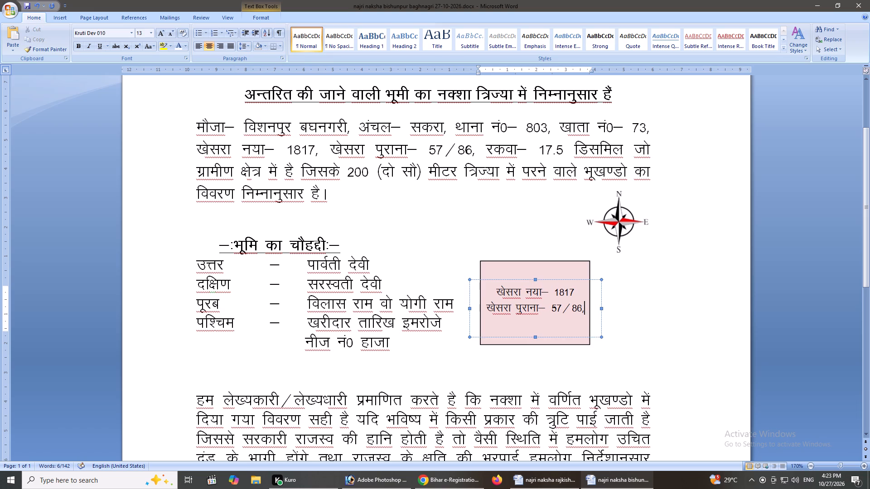
pyautogui.press('BackSpace')
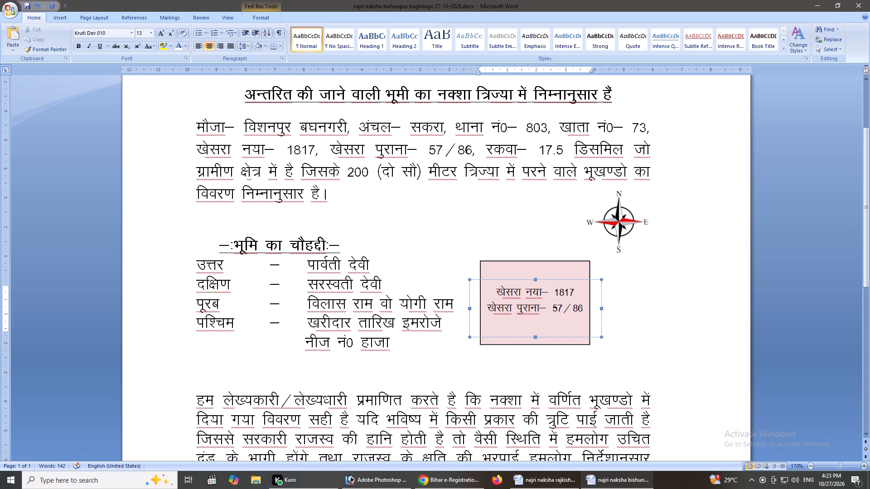
# Nudge the खेसरा text box slightly down to centre it vertically in the plot rectangle.
pyautogui.click(575, 335)
pyautogui.press('Down')
pyautogui.press('Down')
pyautogui.press('Down')
pyautogui.press('Down')
pyautogui.press('Right')
pyautogui.press('Left')
pyautogui.press('Down')
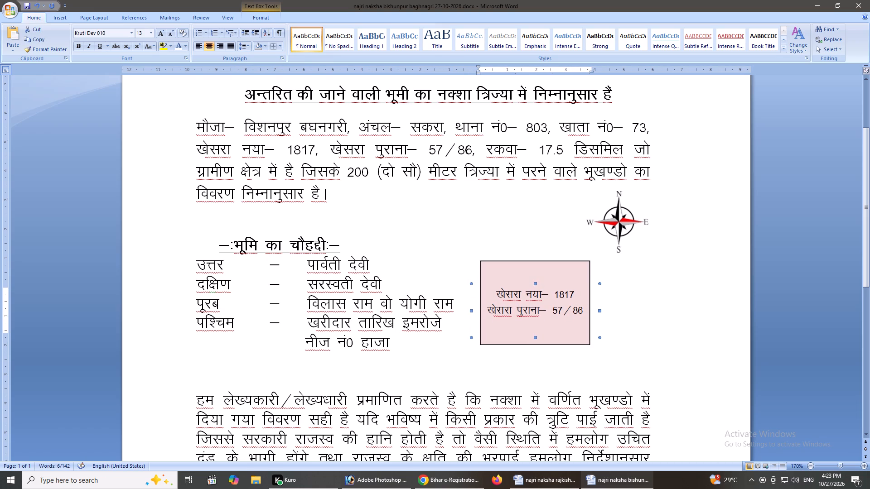
pyautogui.click(634, 328)
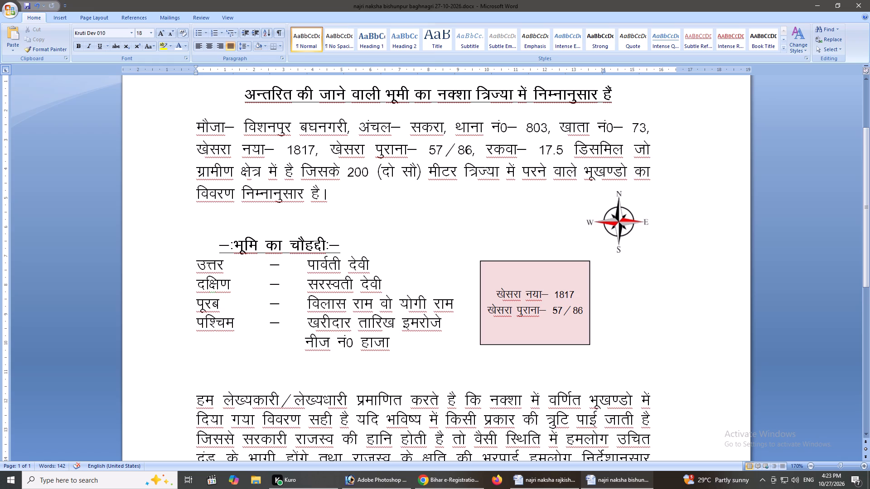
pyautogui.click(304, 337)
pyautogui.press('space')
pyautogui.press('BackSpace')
# Check the rest of the page and save the najri naksha document.
pyautogui.scroll(-1, 435, 256)
pyautogui.scroll(3, 437, 257)
pyautogui.hotkey('ctrl', 's')
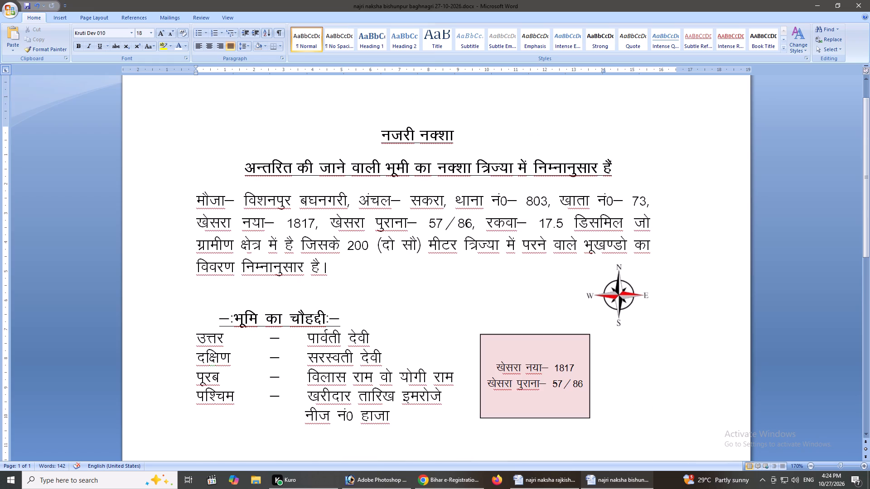
# Make the खेसरा नया and खेसरा पुराना lines inside the plot rectangle bold.
pyautogui.moveTo(498, 367); pyautogui.dragTo(597, 393)
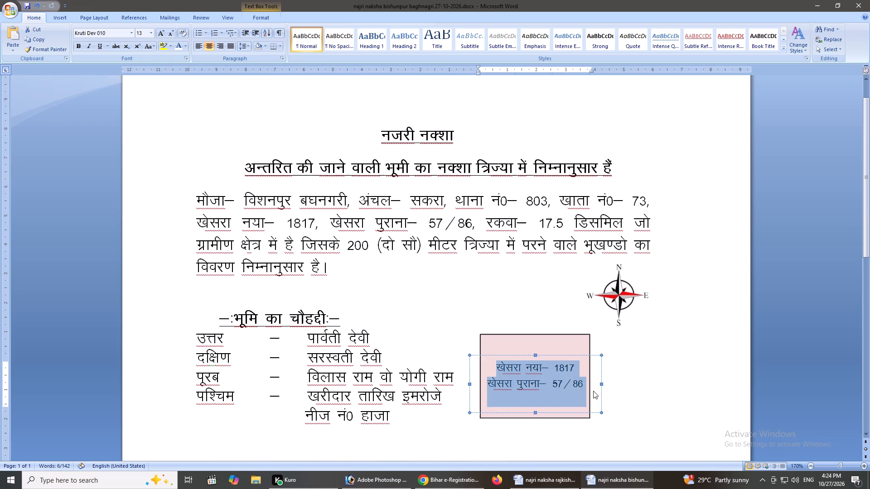
pyautogui.hotkey('ctrl', 'b')
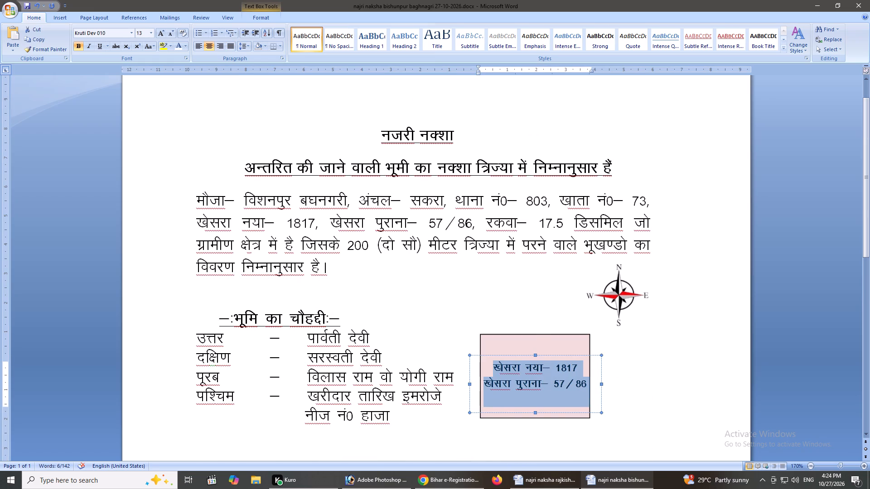
# Widen the pink plot rectangle slightly and nudge it left so it frames the bold text evenly.
pyautogui.click(579, 338)
pyautogui.click(586, 355)
pyautogui.moveTo(590, 377); pyautogui.dragTo(594, 377)
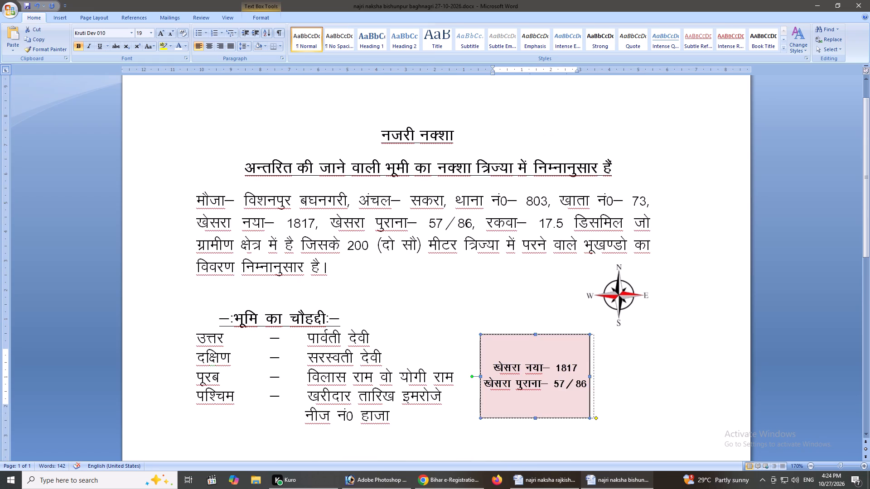
pyautogui.moveTo(594, 377); pyautogui.dragTo(594, 376)
pyautogui.press('Left')
pyautogui.press('Left')
pyautogui.press('Down')
pyautogui.press('Left')
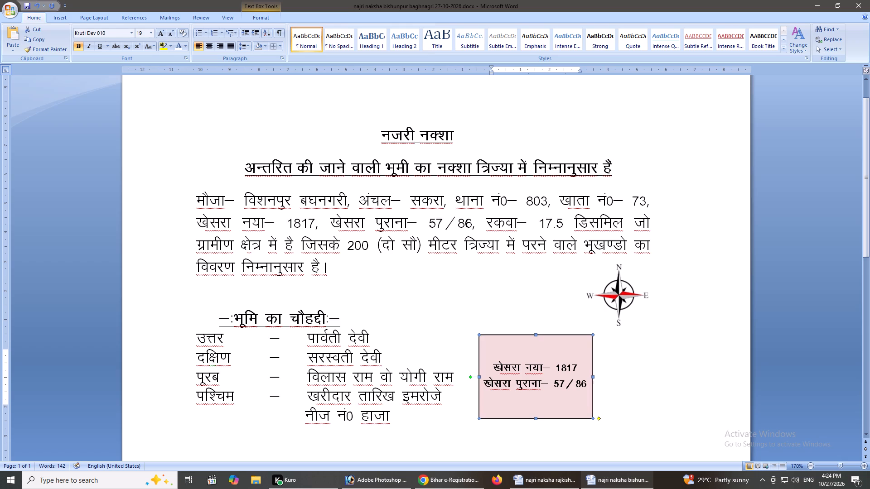
pyautogui.press('Up')
pyautogui.click(625, 386)
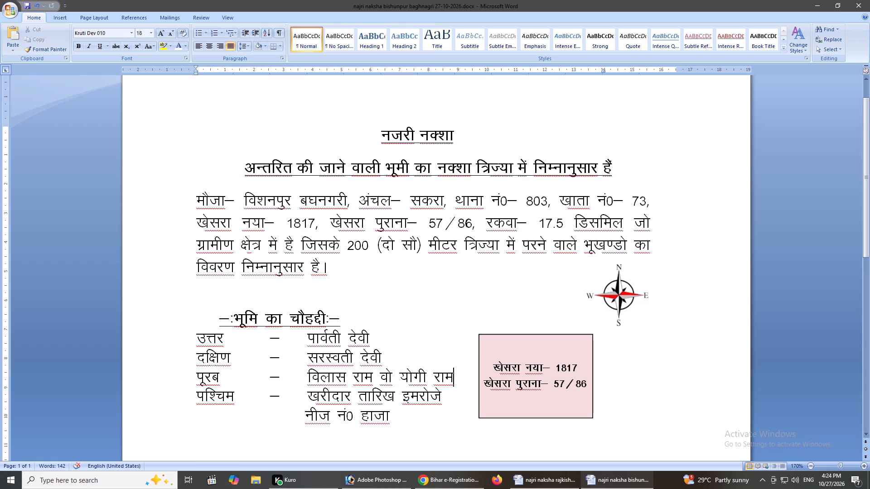
# Review the page once more and save the najri naksha document with the adjusted plot.
pyautogui.scroll(-2, 560, 314)
pyautogui.click(428, 348)
pyautogui.scroll(2, 425, 319)
pyautogui.hotkey('ctrl', 's')
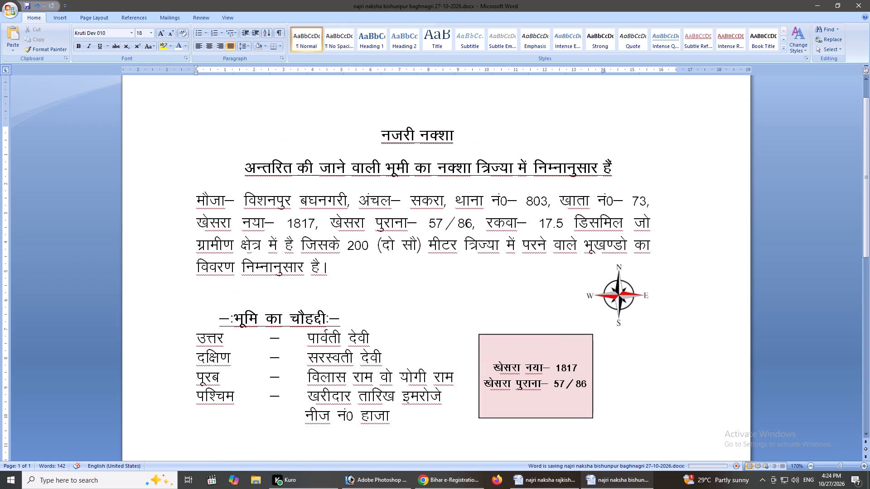
pyautogui.hotkey('ctrl', 's')
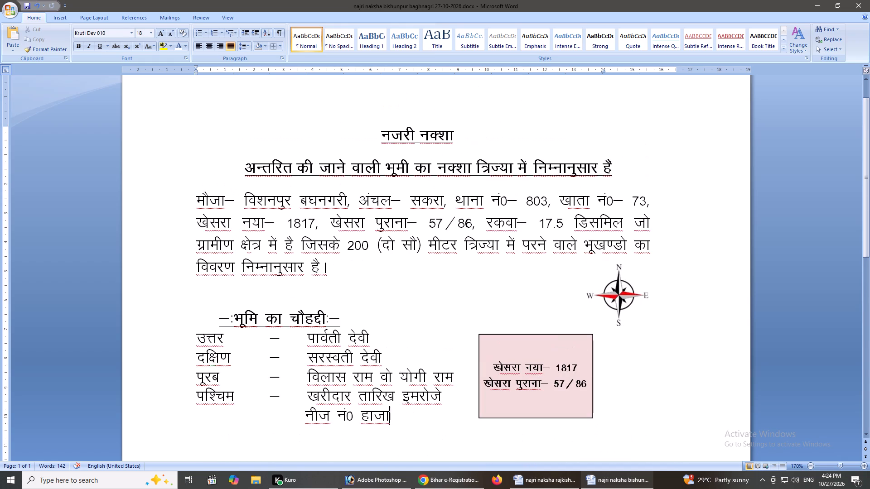
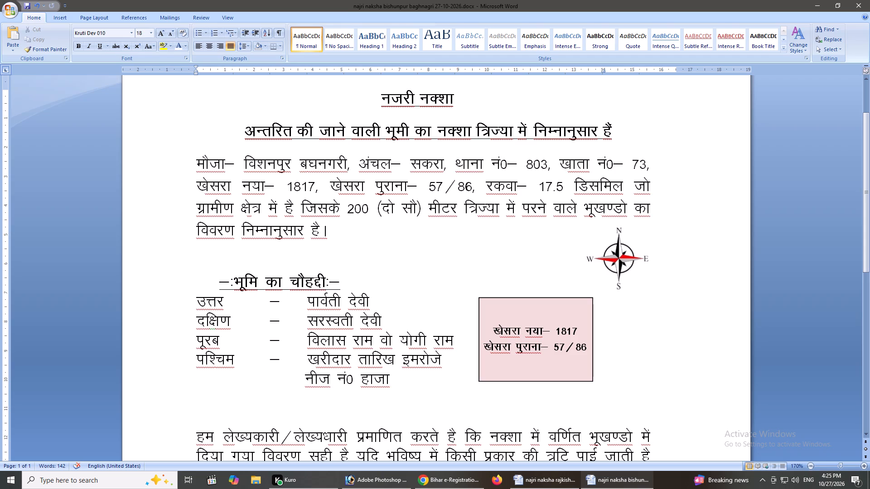
# Copy the entire najri naksha content, from heading to signature line, and paste it onto a new second page.
pyautogui.scroll(-1, 575, 336)
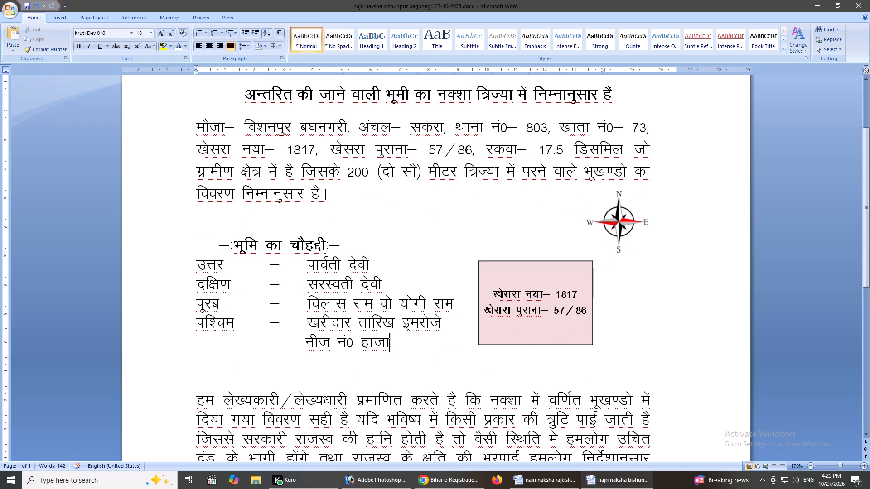
pyautogui.scroll(-2, 573, 326)
pyautogui.scroll(3, 538, 305)
pyautogui.scroll(-3, 538, 304)
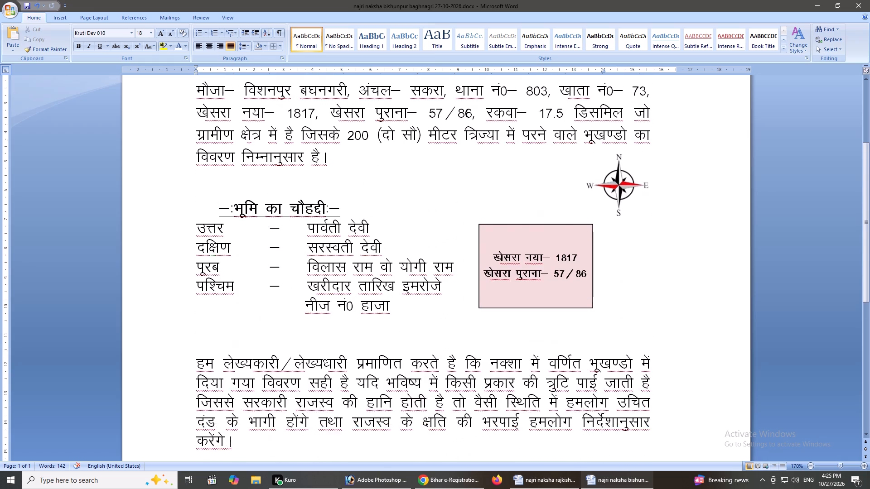
pyautogui.scroll(-3, 540, 305)
pyautogui.moveTo(655, 341); pyautogui.dragTo(284, 4)
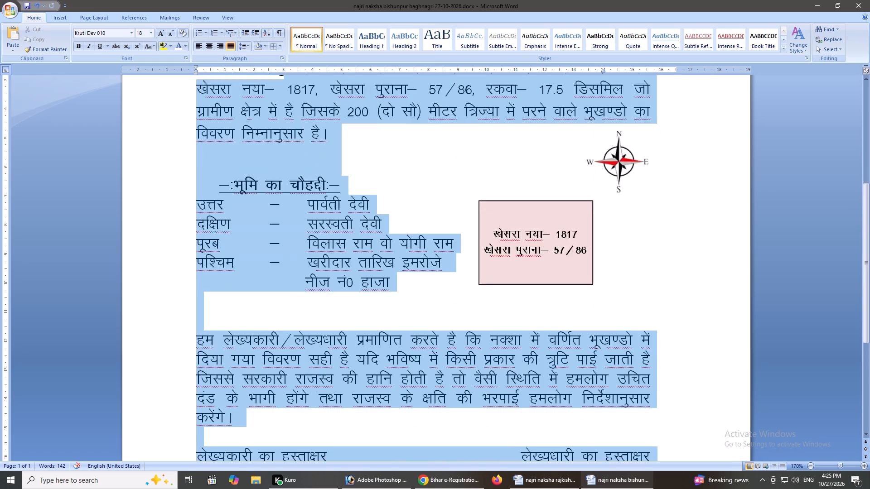
pyautogui.moveTo(284, 4); pyautogui.dragTo(186, 139)
pyautogui.hotkey('ctrl', 'c')
pyautogui.scroll(-15, 361, 374)
pyautogui.click(306, 346)
pyautogui.press('Return')
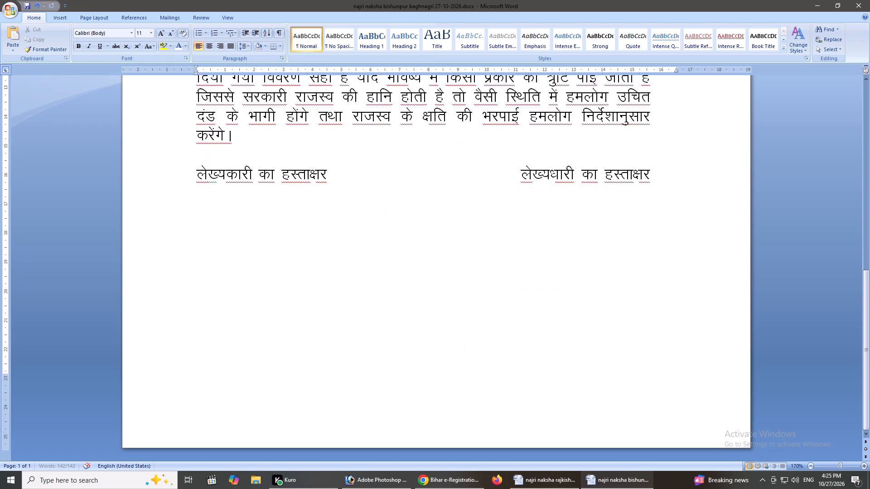
pyautogui.press('Return')
pyautogui.press('Return')
pyautogui.press('Return')
pyautogui.press('Return')
pyautogui.press('Return')
pyautogui.press('Return')
pyautogui.press('Return')
pyautogui.press('BackSpace')
pyautogui.hotkey('ctrl', 'v')
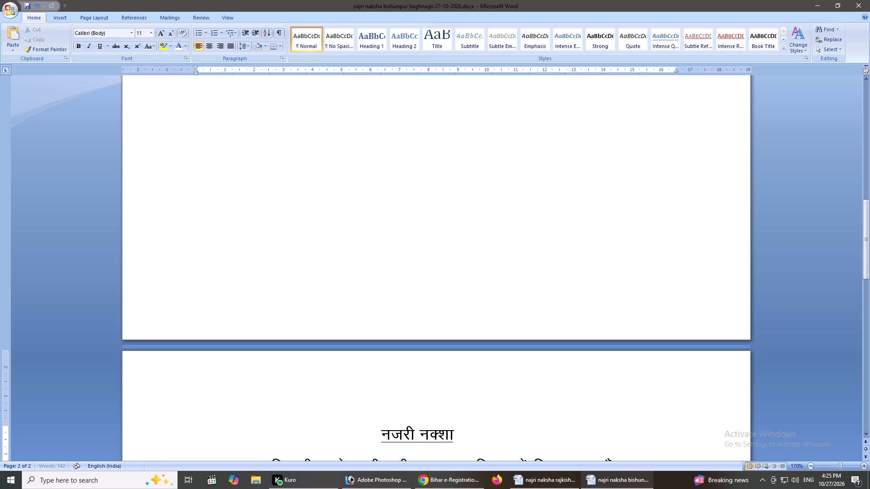
# Set the रकवा value in the second page's land description to 13.16 डिसमिल.
pyautogui.scroll(-6, 333, 312)
pyautogui.moveTo(243, 283); pyautogui.dragTo(337, 282)
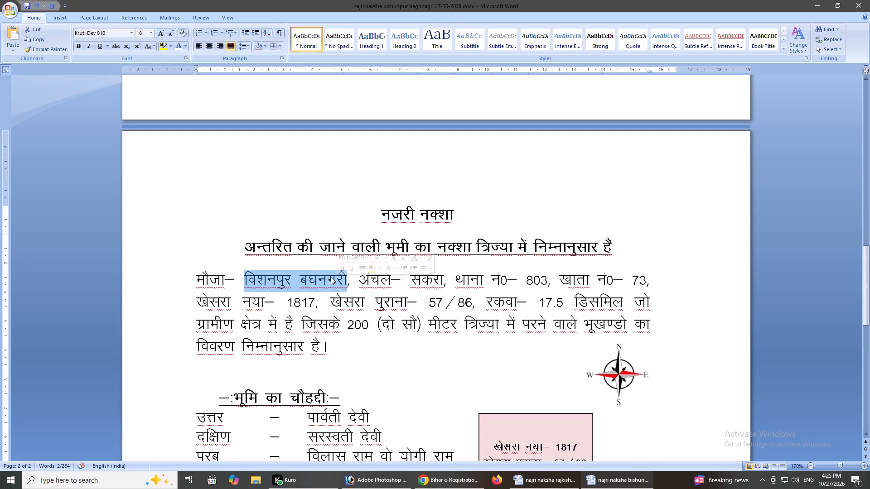
pyautogui.scroll(-1, 361, 316)
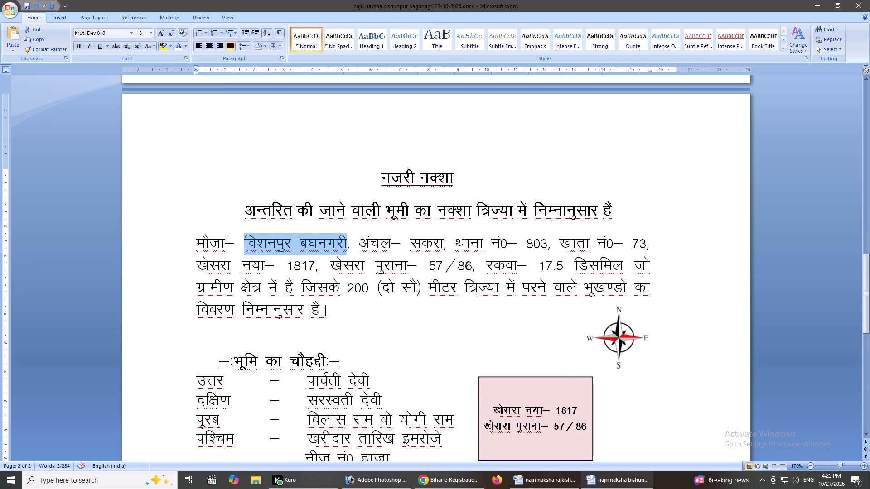
pyautogui.moveTo(542, 265); pyautogui.dragTo(561, 268)
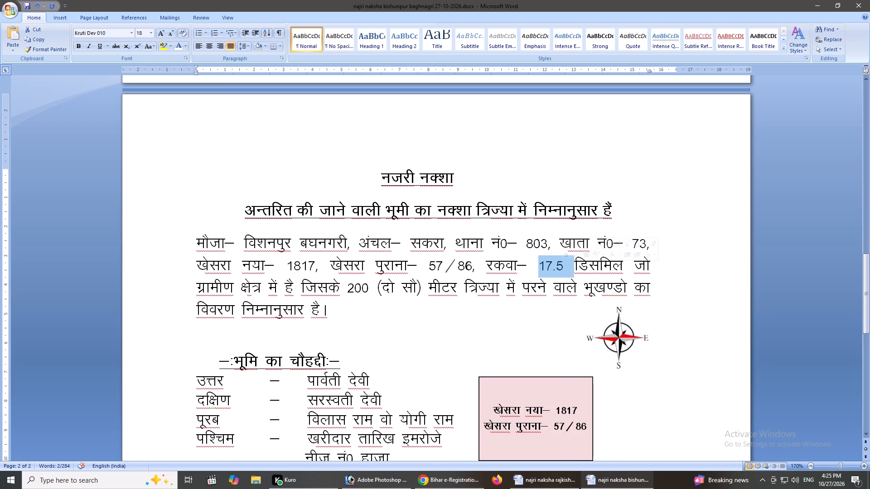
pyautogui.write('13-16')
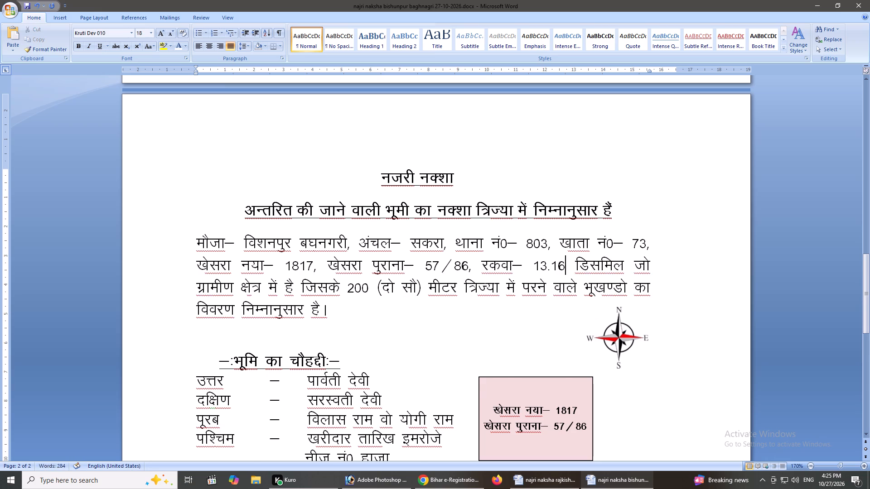
# Replace the second page's पूरब boundary entry with खरीदार तारिख इमरोजे नीज नं0 हाजा, copied from the पश्चिम entry.
pyautogui.scroll(-1, 504, 304)
pyautogui.scroll(-1, 449, 351)
pyautogui.moveTo(384, 311); pyautogui.dragTo(314, 304)
pyautogui.click(345, 335)
pyautogui.moveTo(306, 346); pyautogui.dragTo(308, 346)
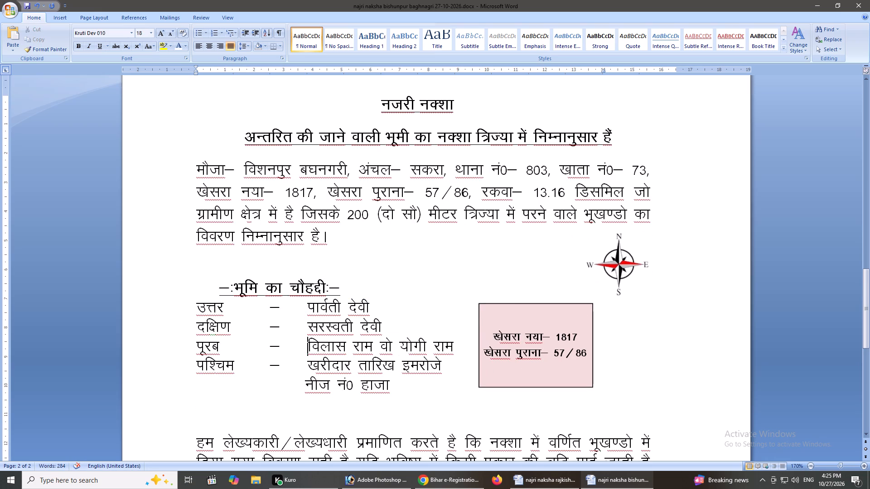
pyautogui.moveTo(308, 346); pyautogui.dragTo(445, 347)
pyautogui.click(407, 373)
pyautogui.moveTo(403, 388); pyautogui.dragTo(384, 386)
pyautogui.moveTo(384, 386); pyautogui.dragTo(309, 364)
pyautogui.hotkey('ctrl', 'c')
pyautogui.click(454, 357)
pyautogui.moveTo(454, 350); pyautogui.dragTo(341, 350)
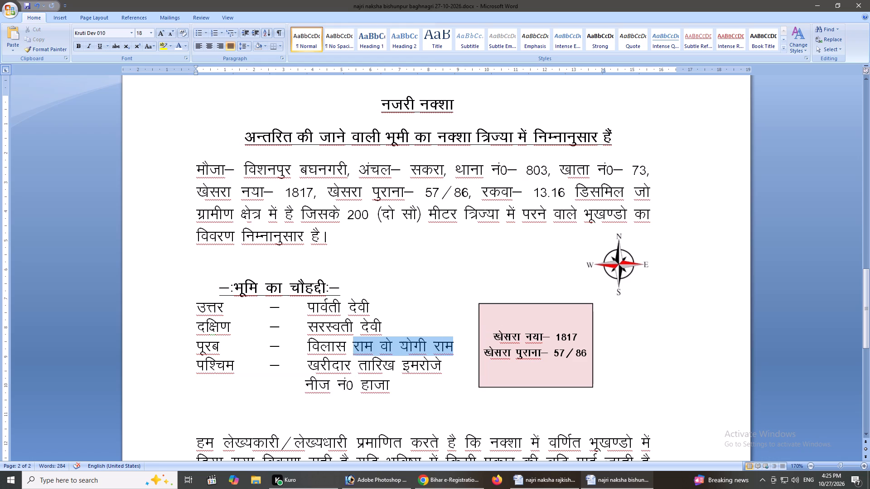
pyautogui.moveTo(341, 350); pyautogui.dragTo(319, 349)
pyautogui.hotkey('ctrl', 'v')
pyautogui.press('BackSpace')
# Replace the second page's पश्चिम boundary entry with the neighbouring owner's name in Hindi and save the document.
pyautogui.moveTo(402, 403); pyautogui.dragTo(325, 397)
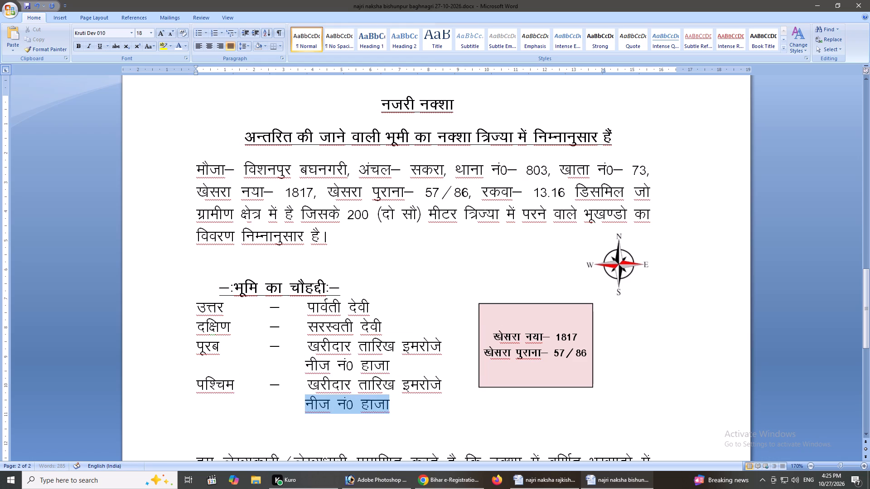
pyautogui.moveTo(325, 397); pyautogui.dragTo(309, 387)
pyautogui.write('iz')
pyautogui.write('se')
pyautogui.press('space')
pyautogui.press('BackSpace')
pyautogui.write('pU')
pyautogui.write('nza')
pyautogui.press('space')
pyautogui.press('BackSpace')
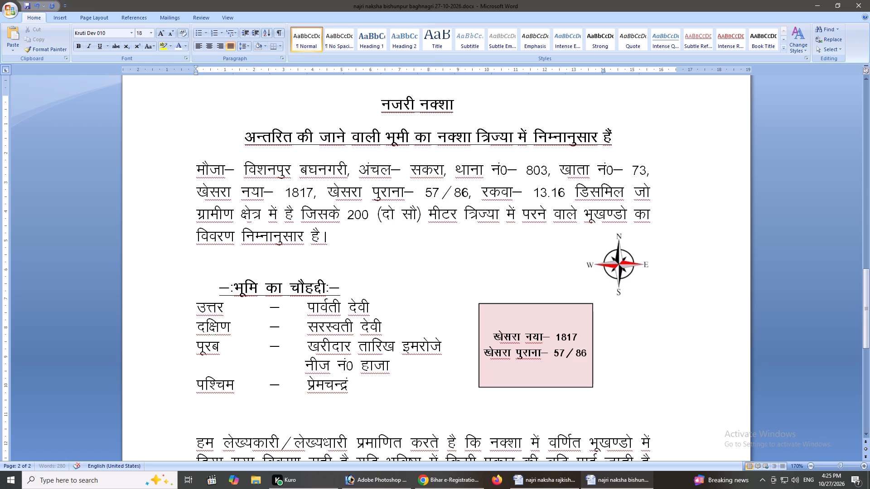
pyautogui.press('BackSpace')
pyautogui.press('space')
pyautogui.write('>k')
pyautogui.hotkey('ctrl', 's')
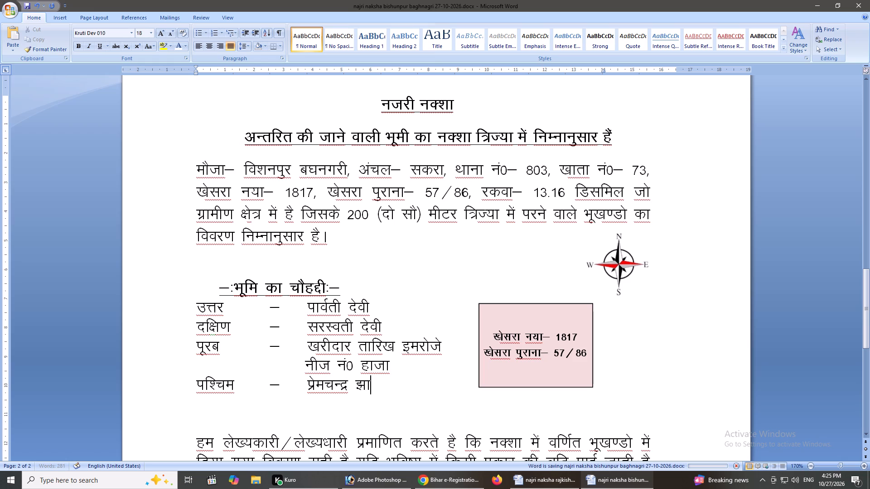
# Review the second page, compare both najri naksha pages side by side, and save the document.
pyautogui.click(497, 409)
pyautogui.scroll(-5, 475, 408)
pyautogui.scroll(2, 476, 384)
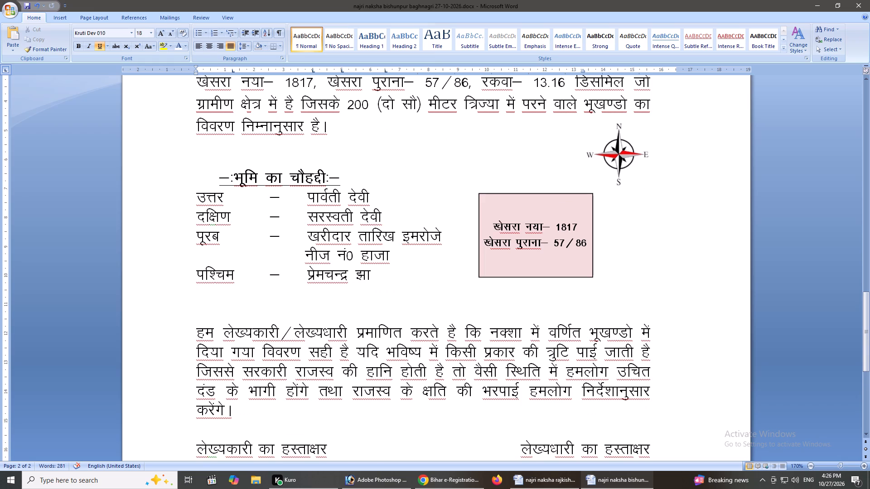
pyautogui.scroll(3, 467, 359)
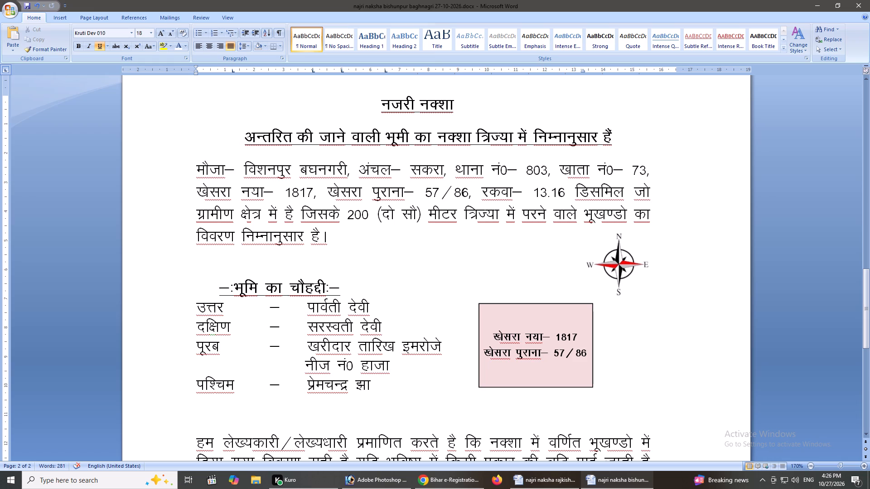
pyautogui.scroll(-4, 561, 367)
pyautogui.keyDown('ctrl'); pyautogui.scroll(-4, 561, 364); pyautogui.keyUp('ctrl')
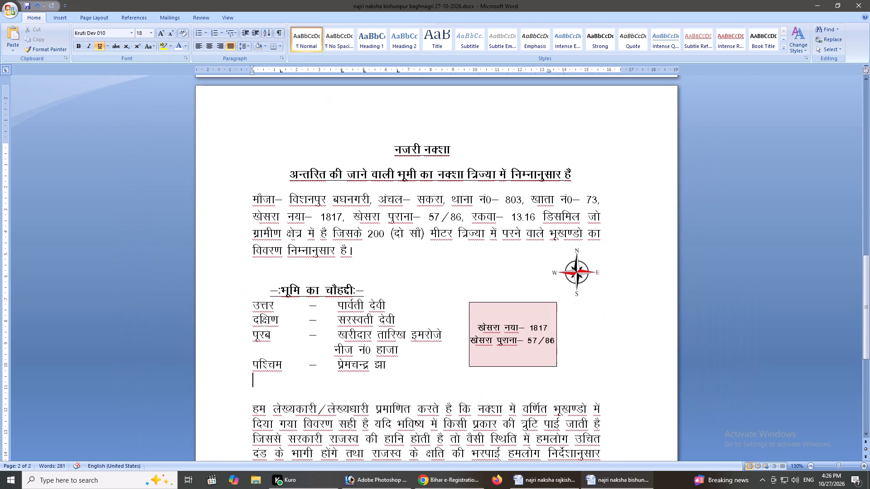
pyautogui.scroll(-6, 561, 364)
pyautogui.scroll(2, 537, 383)
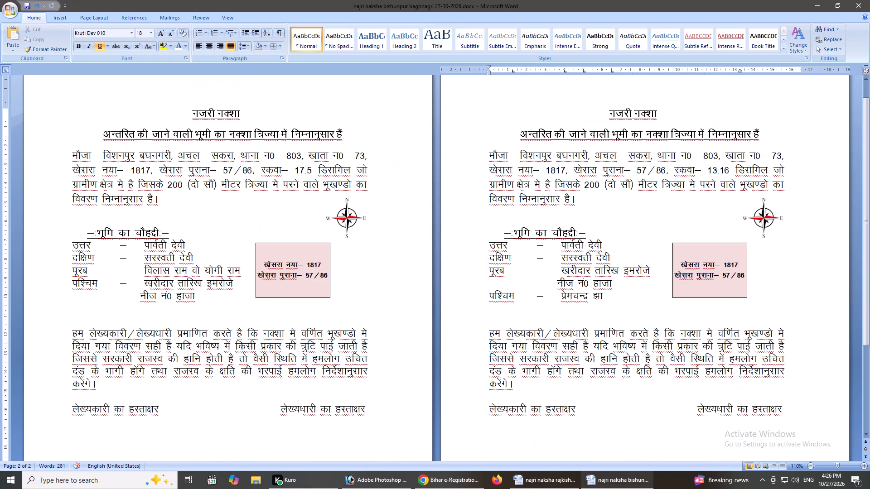
pyautogui.hotkey('ctrl', 's')
pyautogui.hotkey('ctrl', 's')
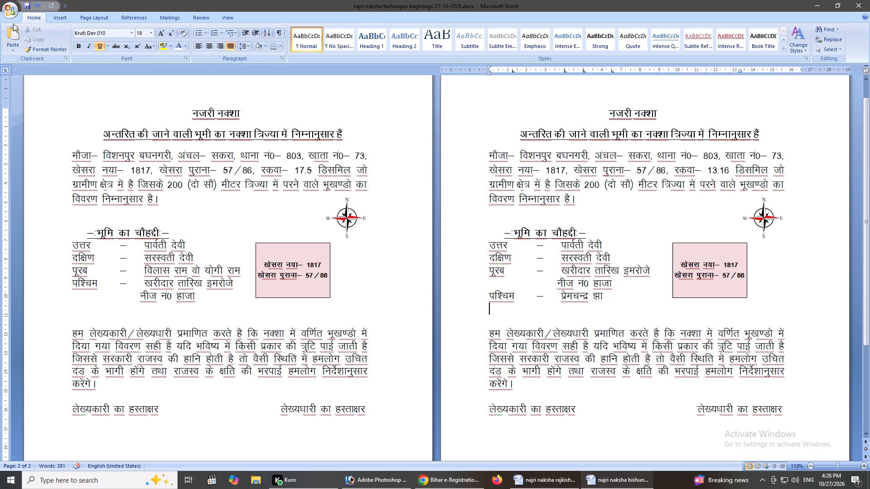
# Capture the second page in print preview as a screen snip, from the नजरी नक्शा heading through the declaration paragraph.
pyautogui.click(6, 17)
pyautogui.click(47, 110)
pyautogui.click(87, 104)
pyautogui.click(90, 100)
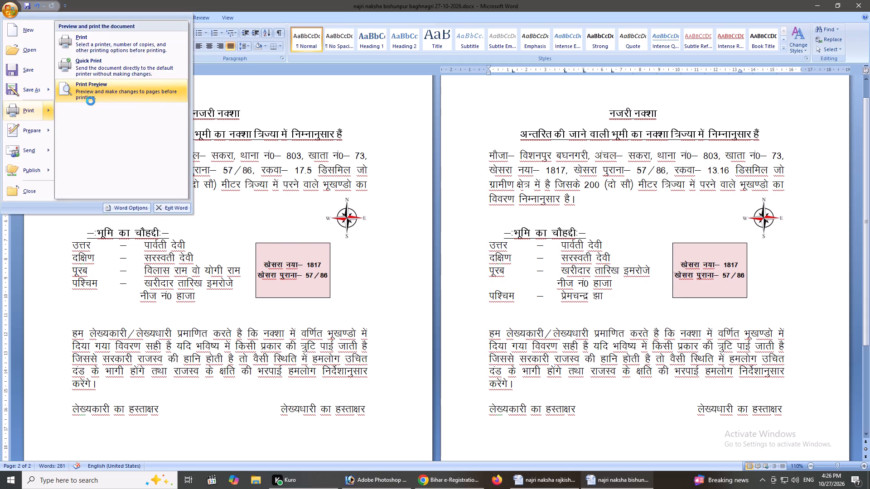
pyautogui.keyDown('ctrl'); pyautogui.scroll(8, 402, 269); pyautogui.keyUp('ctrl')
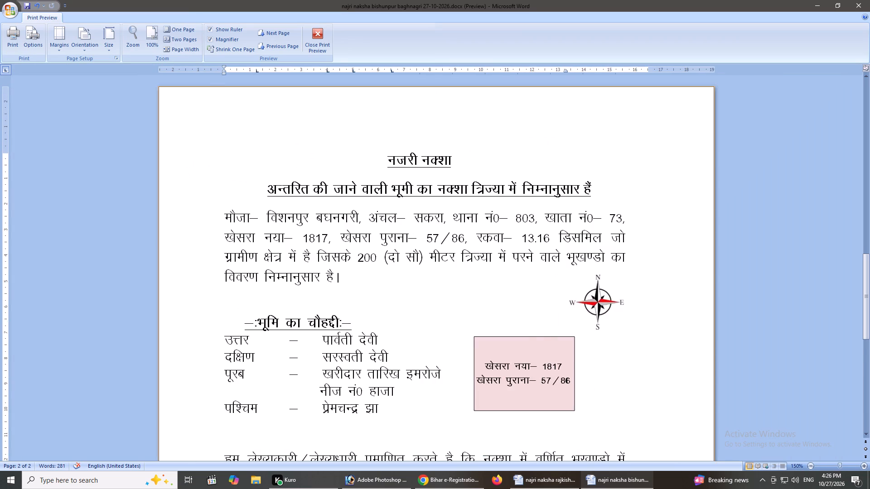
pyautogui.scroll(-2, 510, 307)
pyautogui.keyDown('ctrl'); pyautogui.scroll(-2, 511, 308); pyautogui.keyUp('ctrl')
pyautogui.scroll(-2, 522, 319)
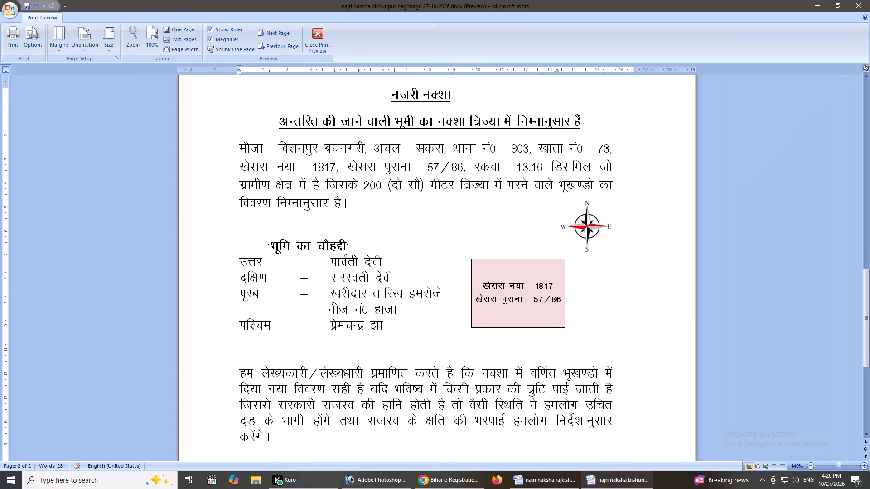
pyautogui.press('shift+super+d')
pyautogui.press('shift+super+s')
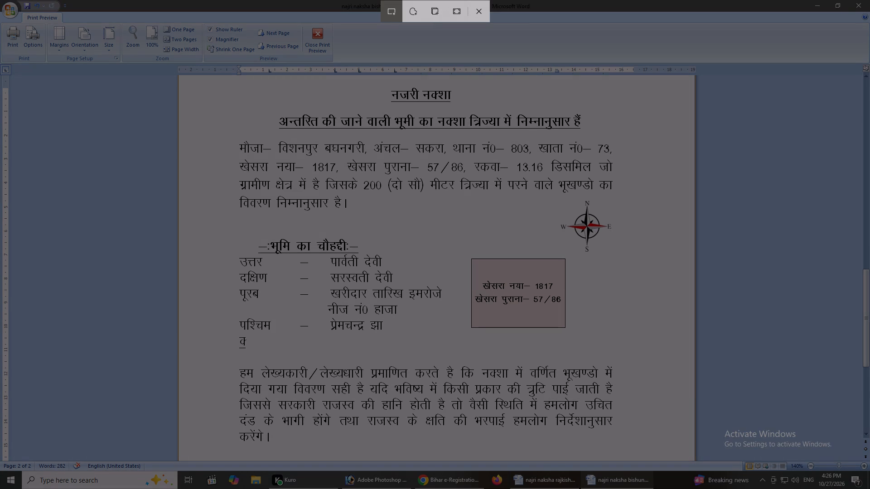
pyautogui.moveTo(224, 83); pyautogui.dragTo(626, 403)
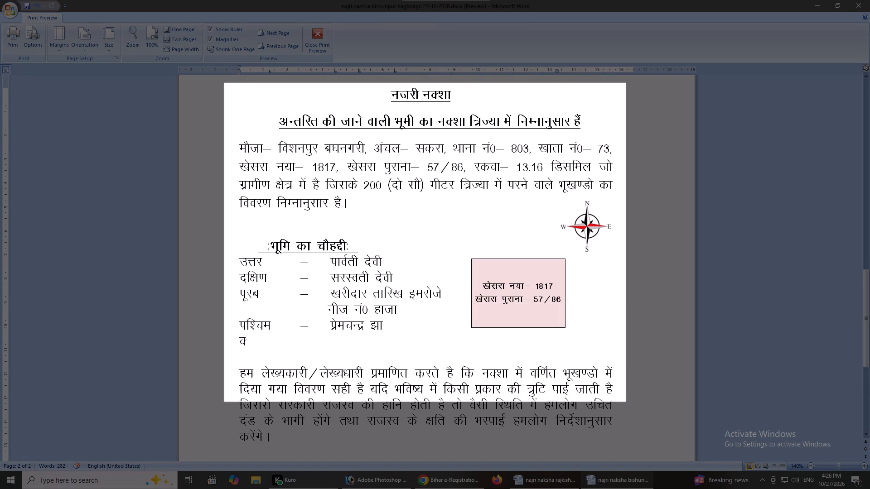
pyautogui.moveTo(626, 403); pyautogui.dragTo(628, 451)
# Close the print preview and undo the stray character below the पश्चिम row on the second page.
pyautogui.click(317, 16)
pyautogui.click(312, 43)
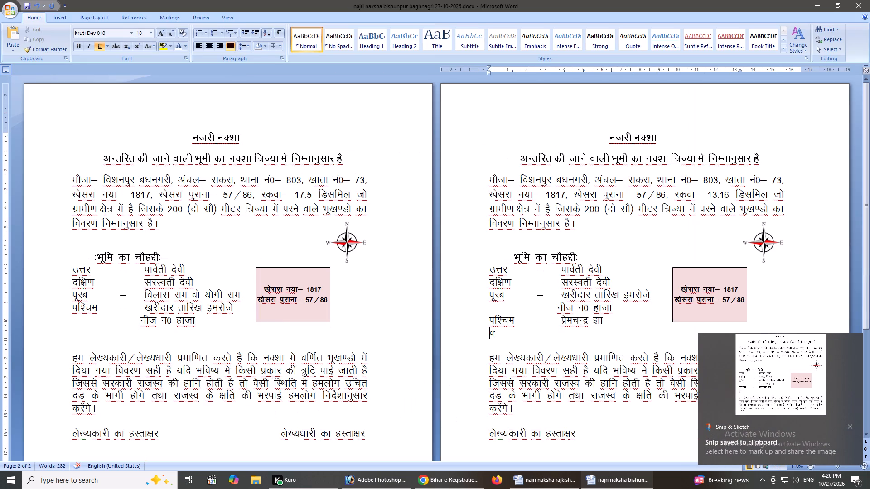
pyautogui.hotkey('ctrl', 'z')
# Capture a clean rectangular screen snip of the second page in print preview, from the नजरी नक्शा heading through the declaration paragraph.
pyautogui.click(16, 12)
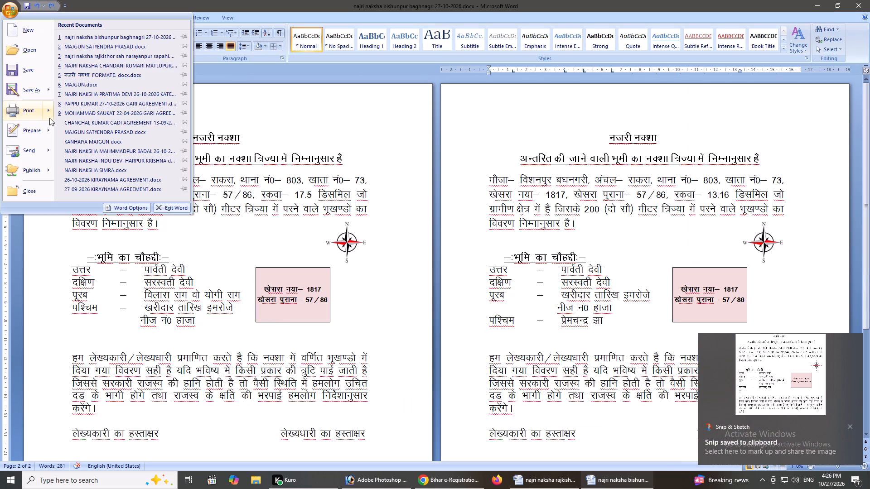
pyautogui.click(48, 112)
pyautogui.click(81, 101)
pyautogui.keyDown('ctrl'); pyautogui.scroll(8, 353, 249); pyautogui.keyUp('ctrl')
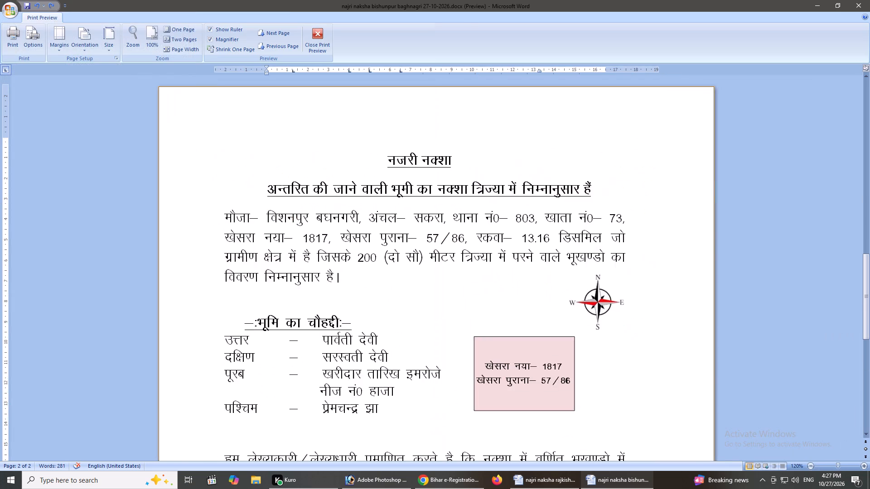
pyautogui.scroll(-3, 353, 251)
pyautogui.keyDown('ctrl'); pyautogui.scroll(-2, 405, 271); pyautogui.keyUp('ctrl')
pyautogui.scroll(-1, 441, 289)
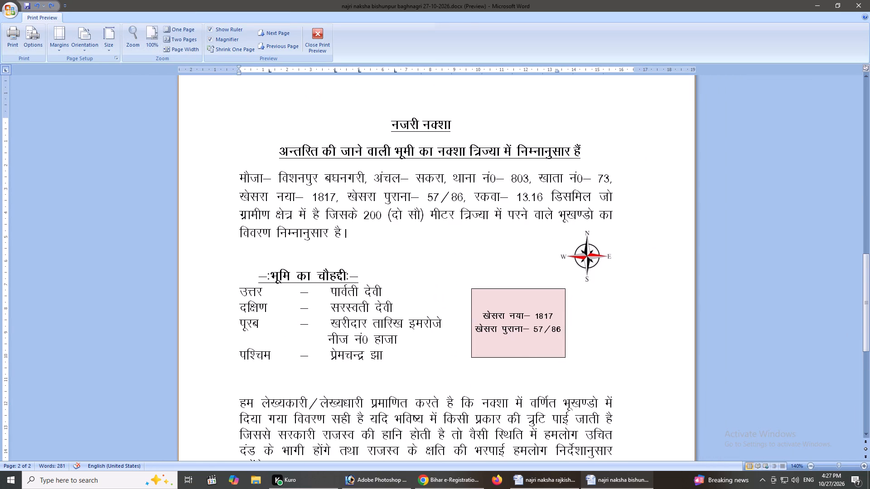
pyautogui.scroll(-1, 515, 336)
pyautogui.press('shift+super+s')
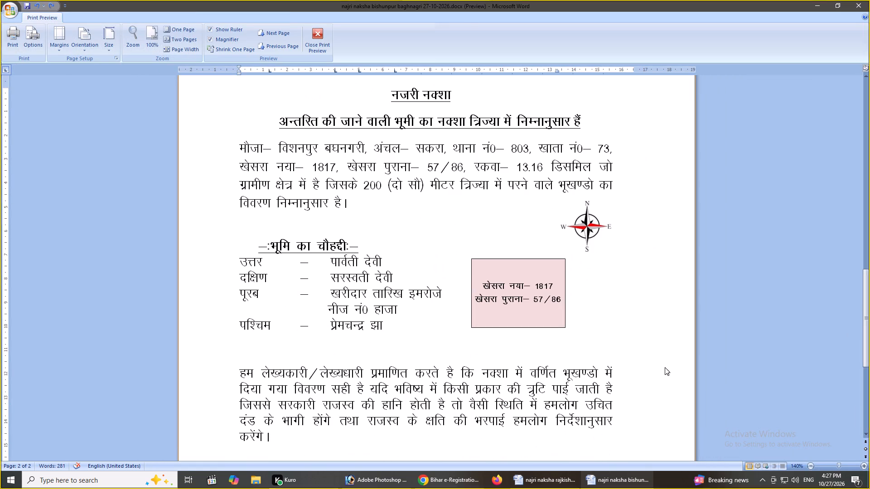
pyautogui.moveTo(224, 81); pyautogui.dragTo(630, 455)
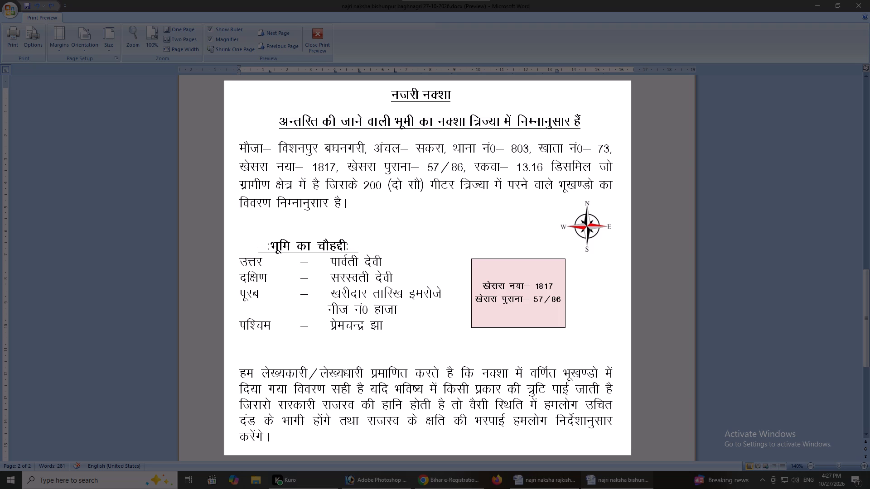
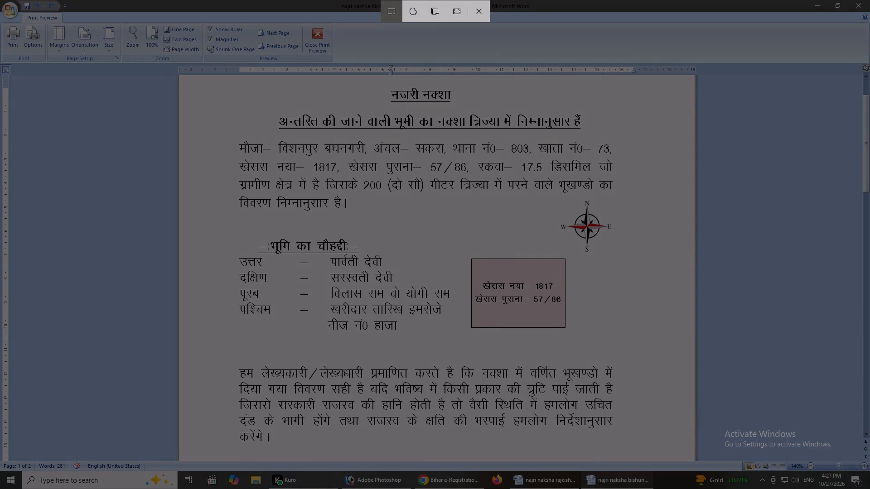
# Capture the second page's preview as a rectangular snip from the नजरी नक्शा heading through the declaration paragraph.
pyautogui.moveTo(227, 78); pyautogui.dragTo(635, 450)
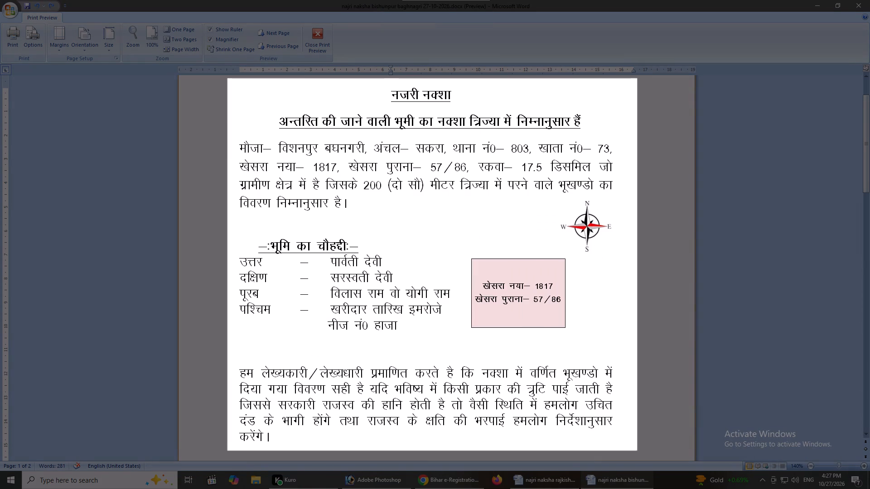
pyautogui.moveTo(635, 450); pyautogui.dragTo(629, 453)
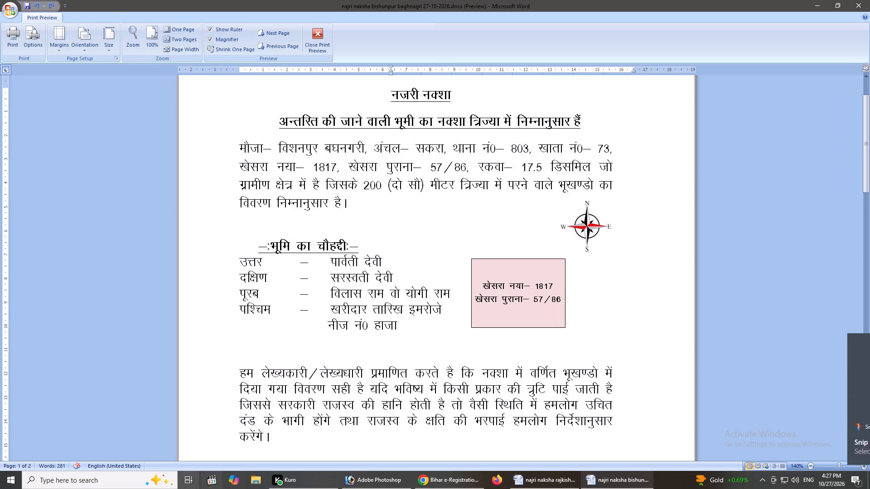
# Switch to Adobe Photoshop and paste the snip into a new document sized to the clipboard.
pyautogui.click(391, 488)
pyautogui.hotkey('ctrl', 'n')
pyautogui.hotkey('ctrl', 'Return')
pyautogui.hotkey('ctrl', 'v')
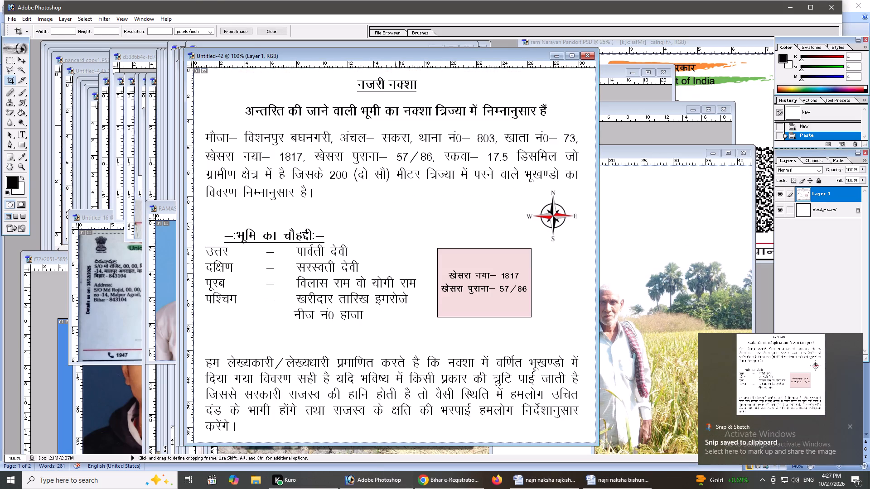
# Save the 17.5 डिसमिल map to the Desktop as a JPEG named "najri naksha vishanpur baghnagri 17 5 dismil".
pyautogui.click(812, 4)
pyautogui.click(10, 17)
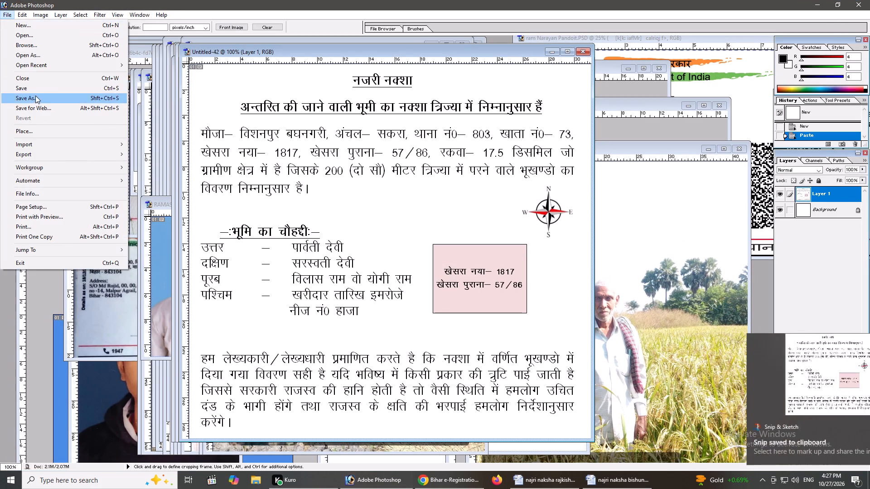
pyautogui.click(36, 96)
pyautogui.press('BackSpace')
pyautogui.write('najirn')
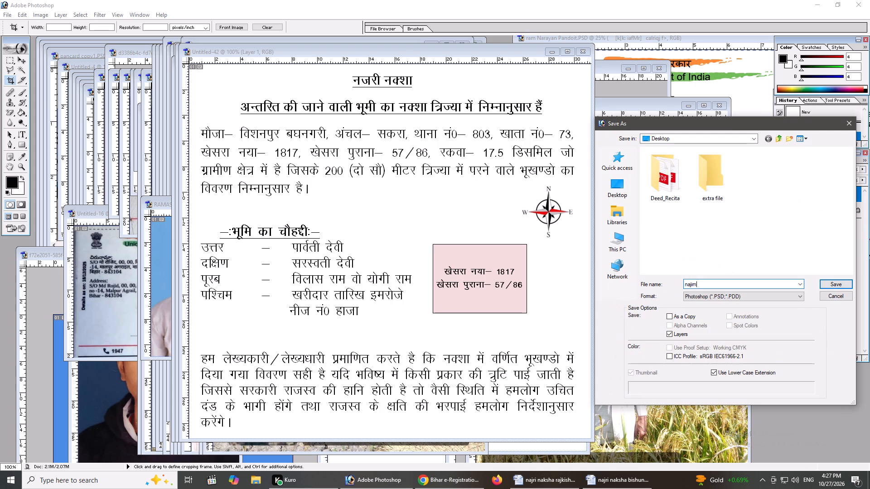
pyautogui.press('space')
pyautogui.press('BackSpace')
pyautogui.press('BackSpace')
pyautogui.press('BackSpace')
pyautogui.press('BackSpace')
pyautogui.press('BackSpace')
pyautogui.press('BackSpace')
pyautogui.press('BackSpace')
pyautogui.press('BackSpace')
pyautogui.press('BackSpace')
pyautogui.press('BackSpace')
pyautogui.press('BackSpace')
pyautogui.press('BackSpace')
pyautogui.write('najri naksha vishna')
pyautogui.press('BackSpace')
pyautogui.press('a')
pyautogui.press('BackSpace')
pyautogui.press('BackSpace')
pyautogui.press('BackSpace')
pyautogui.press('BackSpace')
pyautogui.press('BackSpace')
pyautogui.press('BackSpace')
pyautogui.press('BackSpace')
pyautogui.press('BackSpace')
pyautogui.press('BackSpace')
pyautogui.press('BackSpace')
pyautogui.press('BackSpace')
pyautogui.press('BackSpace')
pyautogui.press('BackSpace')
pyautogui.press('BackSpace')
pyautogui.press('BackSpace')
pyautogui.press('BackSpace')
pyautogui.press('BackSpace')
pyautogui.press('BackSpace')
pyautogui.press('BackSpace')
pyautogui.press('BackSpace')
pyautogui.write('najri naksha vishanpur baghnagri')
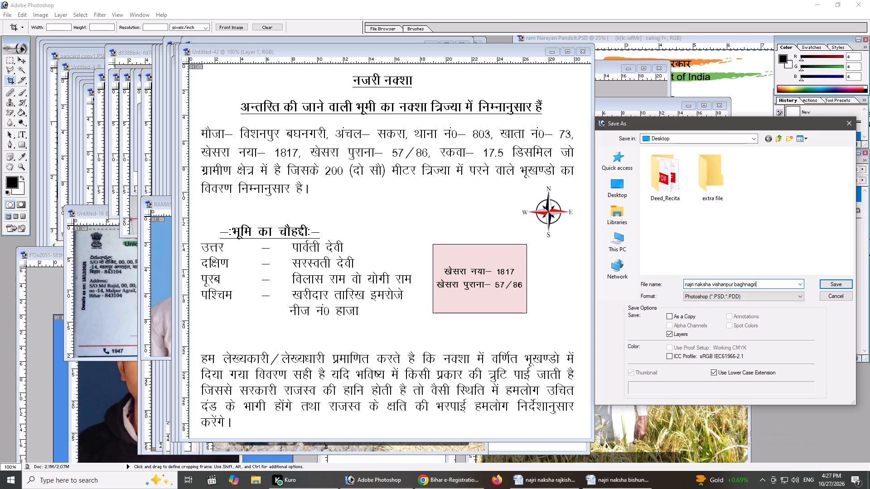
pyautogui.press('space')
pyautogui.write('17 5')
pyautogui.click(628, 177)
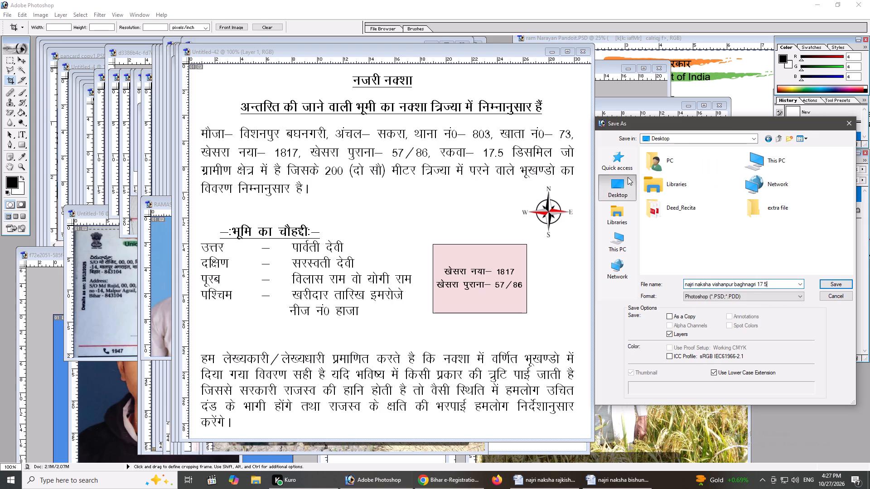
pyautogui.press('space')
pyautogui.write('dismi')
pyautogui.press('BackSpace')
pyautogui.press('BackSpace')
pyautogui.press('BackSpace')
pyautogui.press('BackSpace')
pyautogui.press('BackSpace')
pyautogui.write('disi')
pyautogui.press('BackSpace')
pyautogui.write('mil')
pyautogui.click(749, 296)
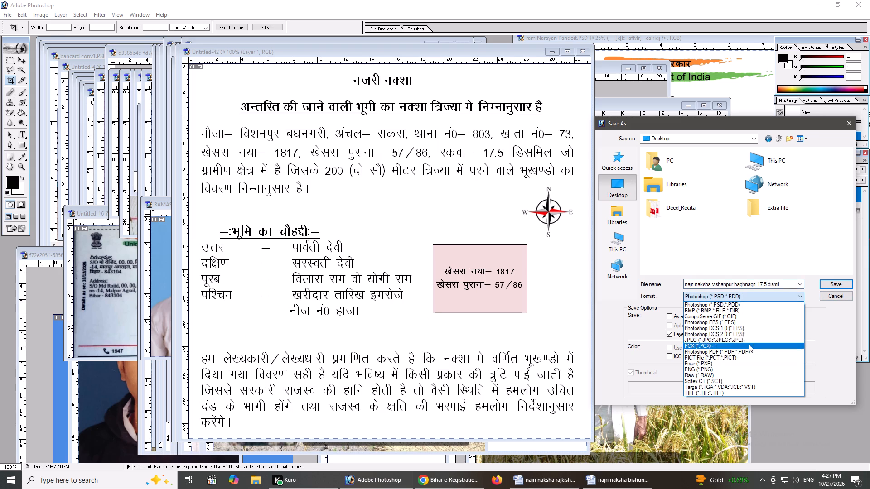
pyautogui.click(747, 335)
pyautogui.click(827, 286)
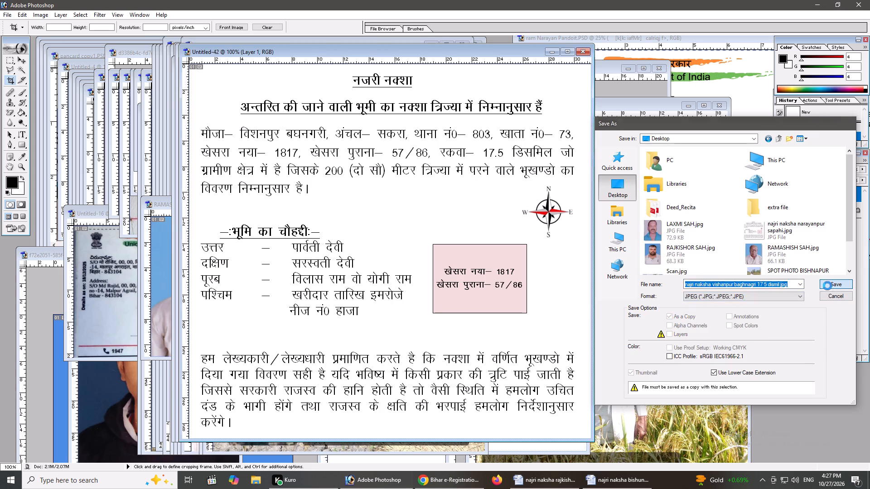
pyautogui.press('Return')
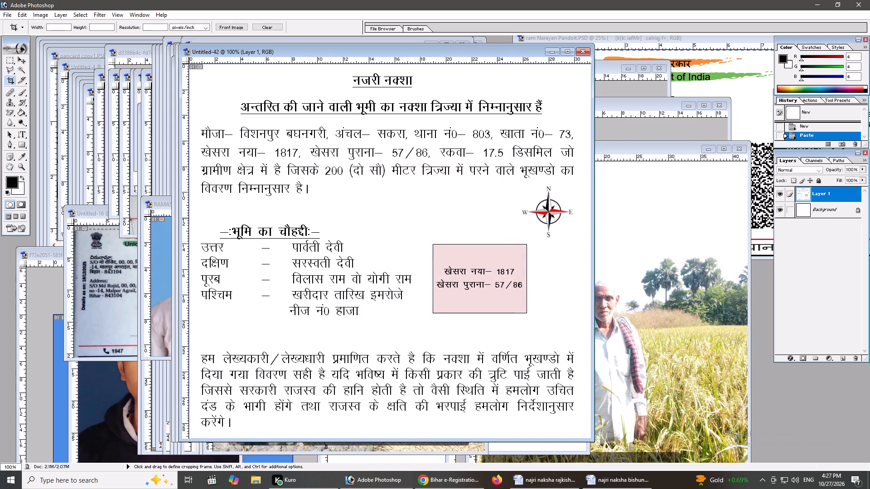
# Save the 13.16 डिसमिल map to the Desktop as a JPEG named "najri naksha vishanpur baghnagri 13 16 dismil".
pyautogui.moveTo(515, 48); pyautogui.dragTo(739, 128)
pyautogui.click(324, 158)
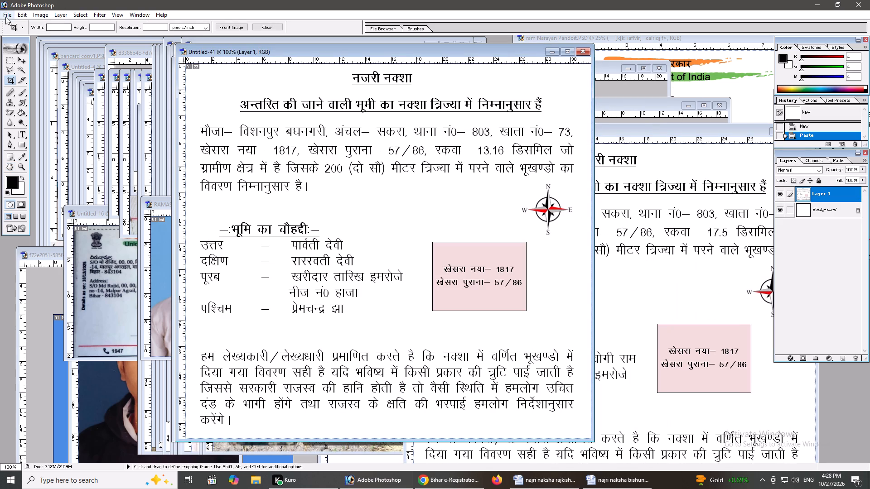
pyautogui.click(5, 17)
pyautogui.click(34, 97)
pyautogui.press('BackSpace')
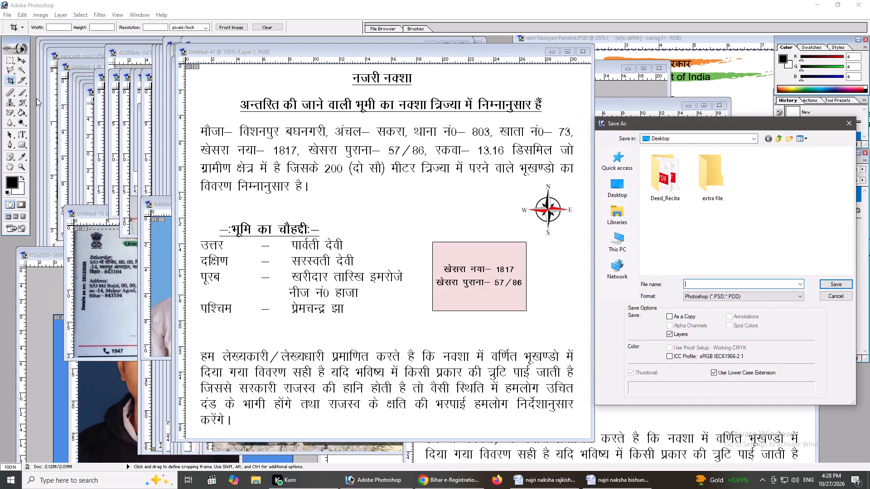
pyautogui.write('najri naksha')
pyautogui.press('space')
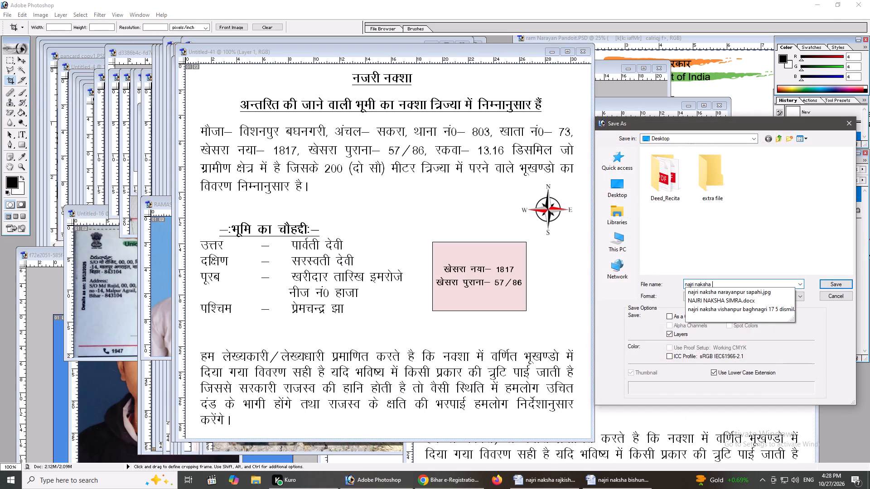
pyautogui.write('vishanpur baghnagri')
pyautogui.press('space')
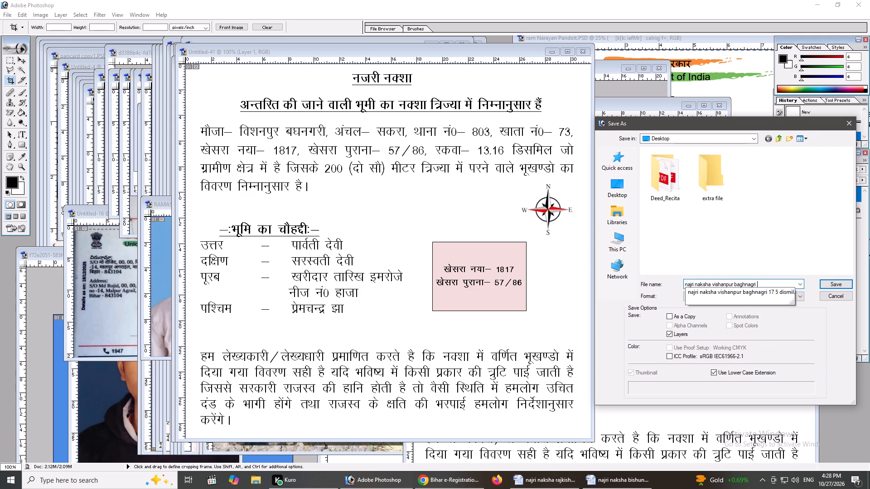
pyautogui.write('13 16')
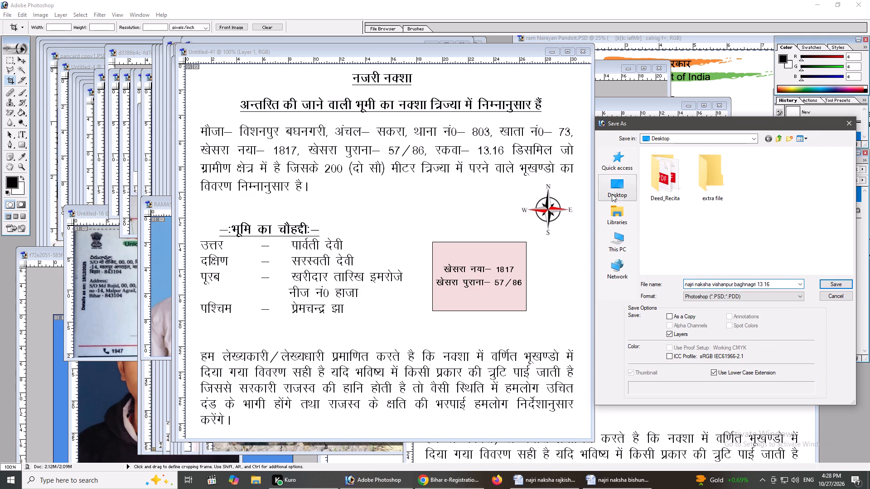
pyautogui.click(611, 191)
pyautogui.click(727, 292)
pyautogui.click(730, 343)
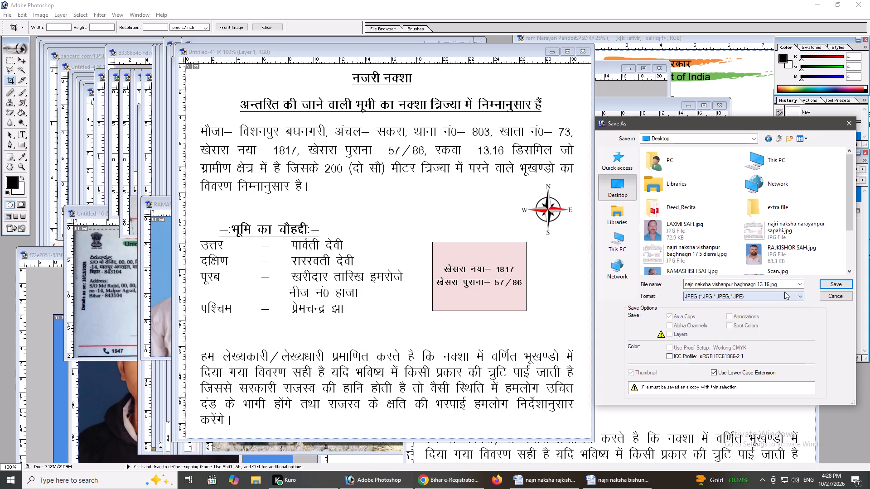
pyautogui.click(770, 283)
pyautogui.press('Left')
pyautogui.press('Right')
pyautogui.press('Right')
pyautogui.press('Right')
pyautogui.press('Right')
pyautogui.press('Right')
pyautogui.press('Right')
pyautogui.press('Right')
pyautogui.press('Right')
pyautogui.press('Right')
pyautogui.press('Right')
pyautogui.press('Right')
pyautogui.press('Right')
pyautogui.press('Right')
pyautogui.press('Right')
pyautogui.press('Right')
pyautogui.press('Right')
pyautogui.press('Right')
pyautogui.press('Right')
pyautogui.press('Right')
pyautogui.press('Right')
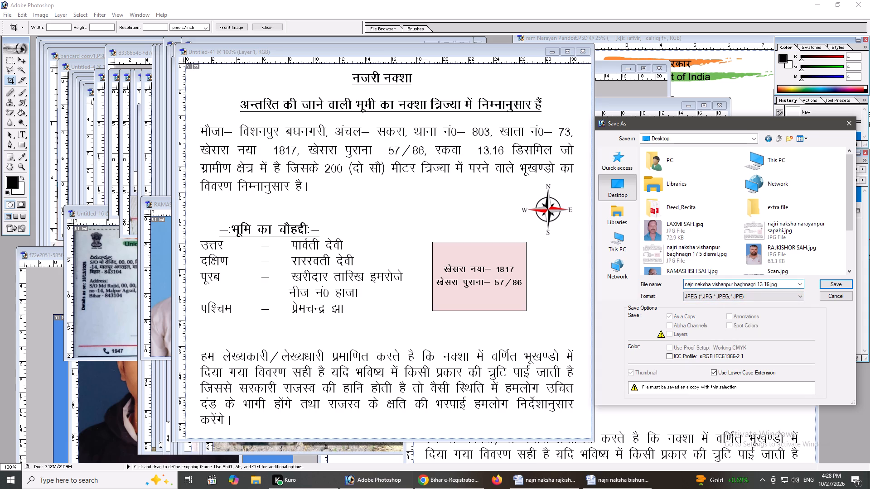
pyautogui.press('Right')
pyautogui.press('Left')
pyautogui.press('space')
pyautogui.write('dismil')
pyautogui.click(844, 281)
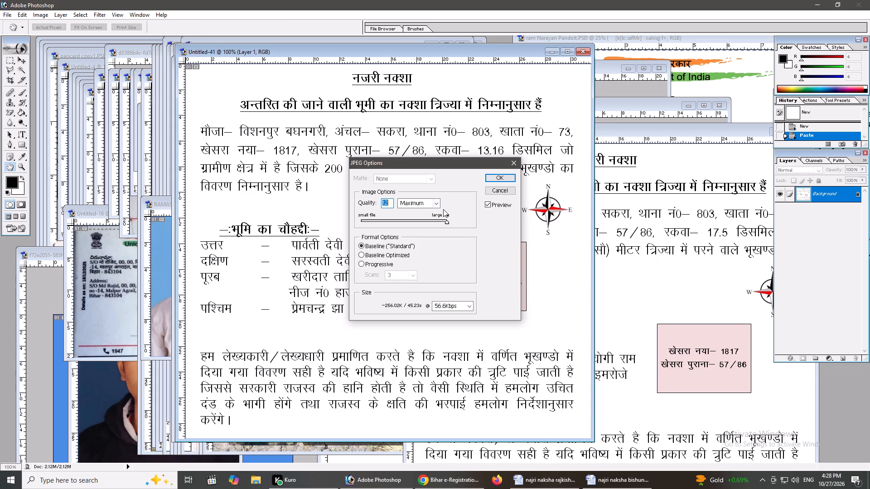
pyautogui.press('Return')
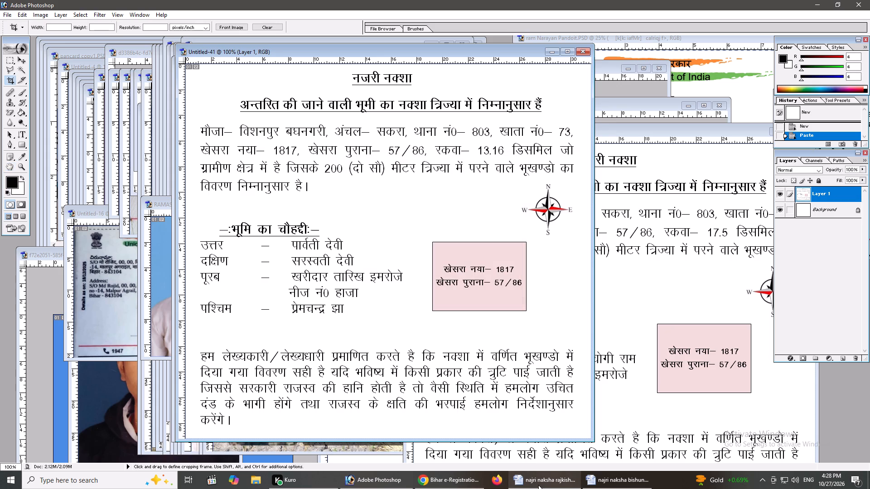
# Switch to Microsoft Word and open MAJGUN.docx from Local Disk (G:).
pyautogui.click(540, 484)
pyautogui.click(7, 10)
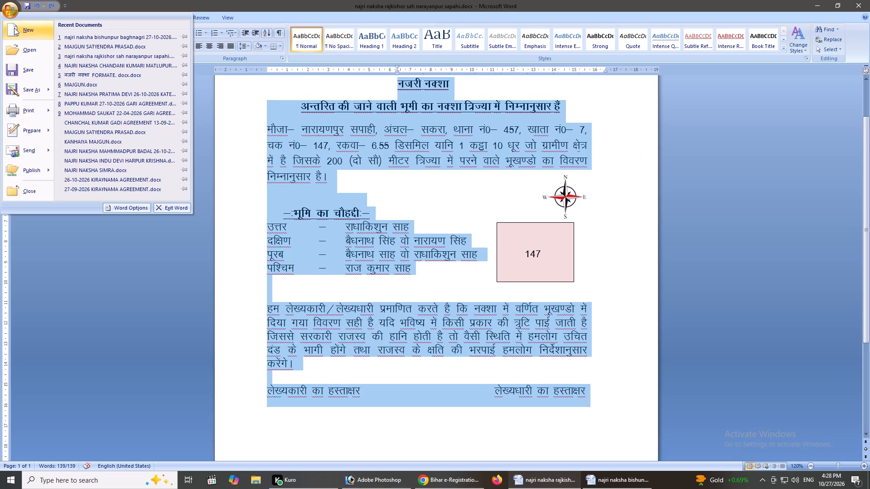
pyautogui.click(38, 48)
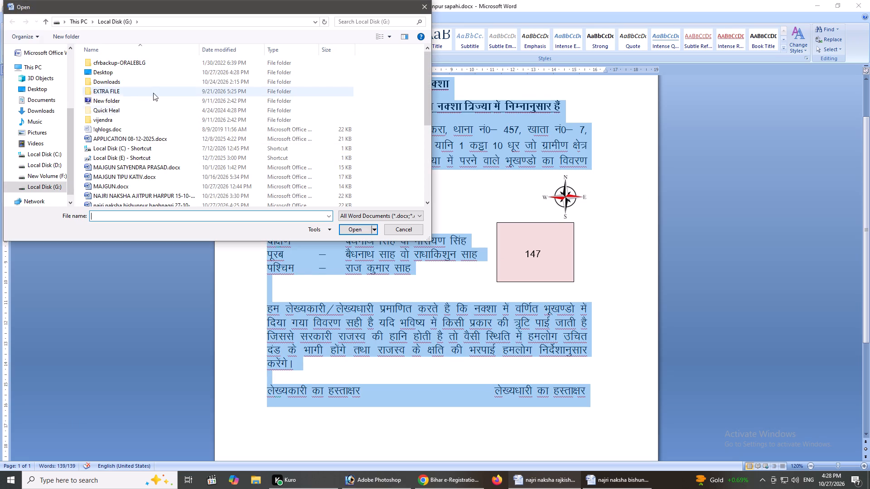
pyautogui.doubleClick(120, 71)
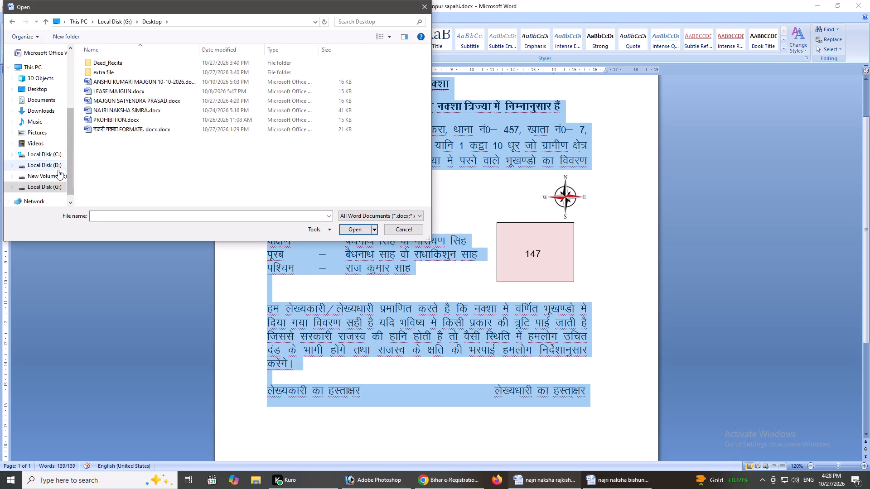
pyautogui.scroll(-1, 57, 171)
pyautogui.doubleClick(41, 169)
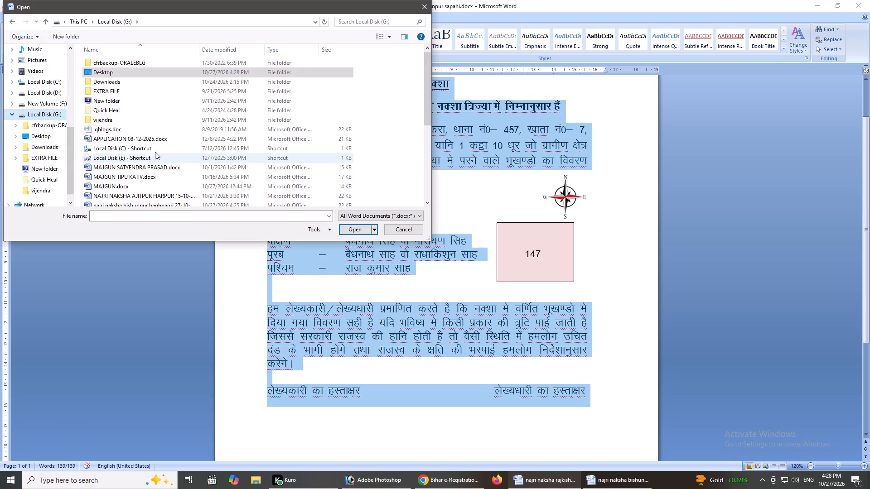
pyautogui.scroll(-8, 157, 151)
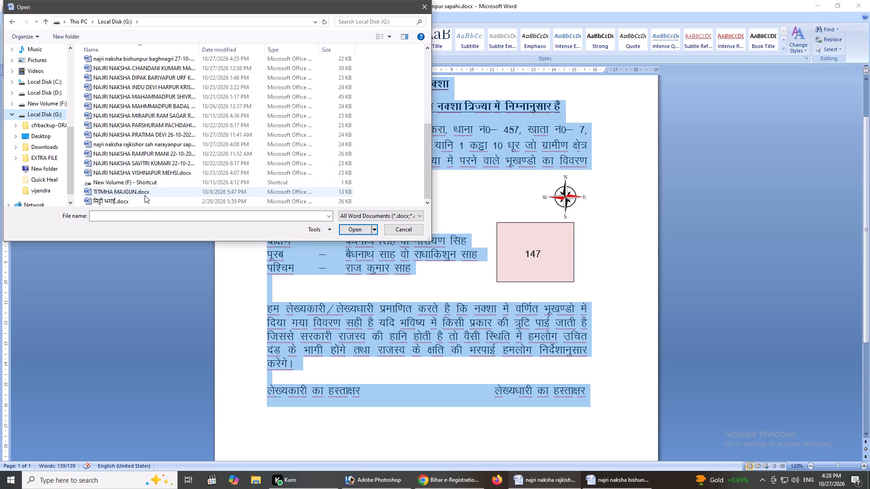
pyautogui.scroll(1, 143, 189)
pyautogui.scroll(1, 138, 147)
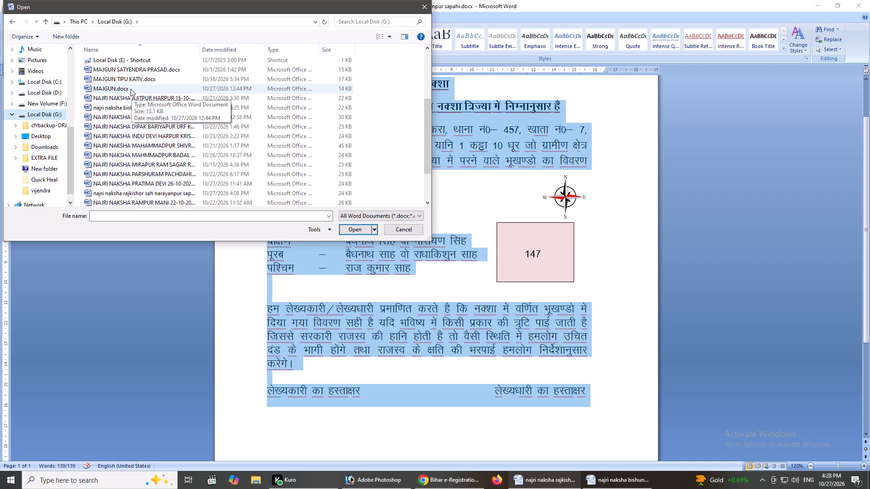
pyautogui.doubleClick(130, 89)
# Insert blank lines after the लेख्य संदर्भ text to push the closing हकियत paragraph onto a second page.
pyautogui.scroll(-8, 491, 259)
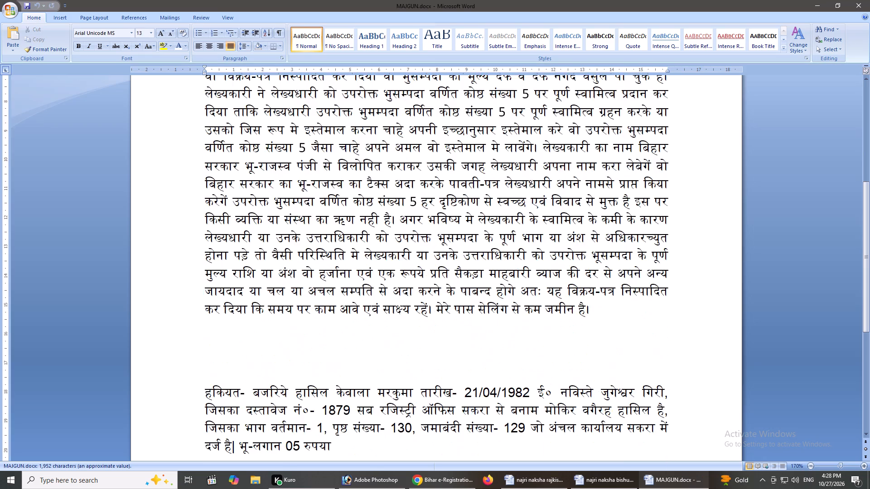
pyautogui.scroll(-6, 494, 265)
pyautogui.scroll(1, 494, 269)
pyautogui.scroll(-1, 494, 269)
pyautogui.scroll(4, 494, 269)
pyautogui.click(320, 301)
pyautogui.scroll(-5, 388, 343)
pyautogui.press('Return')
pyautogui.press('Return')
pyautogui.press('Return')
pyautogui.press('Return')
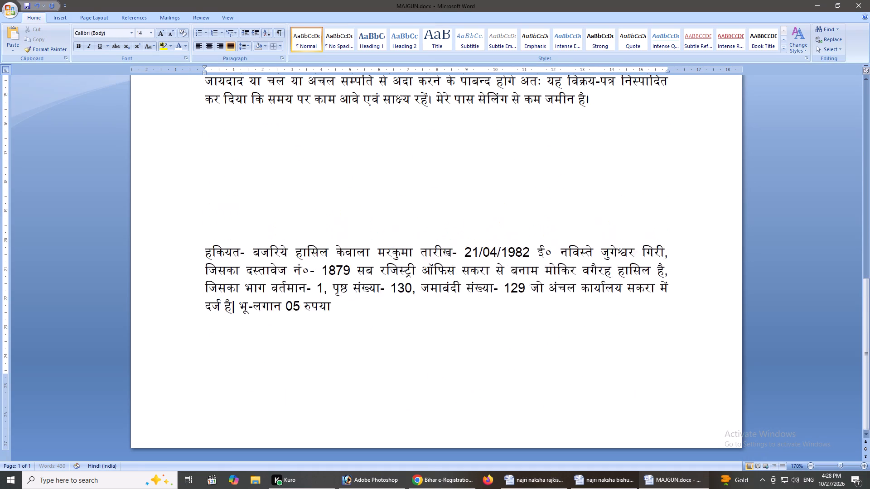
pyautogui.press('Return')
pyautogui.press('Return')
pyautogui.press('Return')
pyautogui.press('Return')
pyautogui.press('Return')
pyautogui.press('Return')
pyautogui.press('Return')
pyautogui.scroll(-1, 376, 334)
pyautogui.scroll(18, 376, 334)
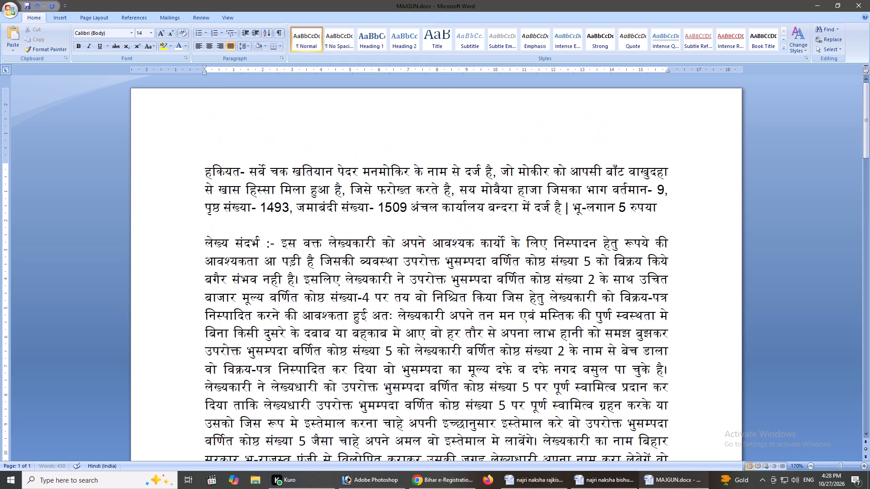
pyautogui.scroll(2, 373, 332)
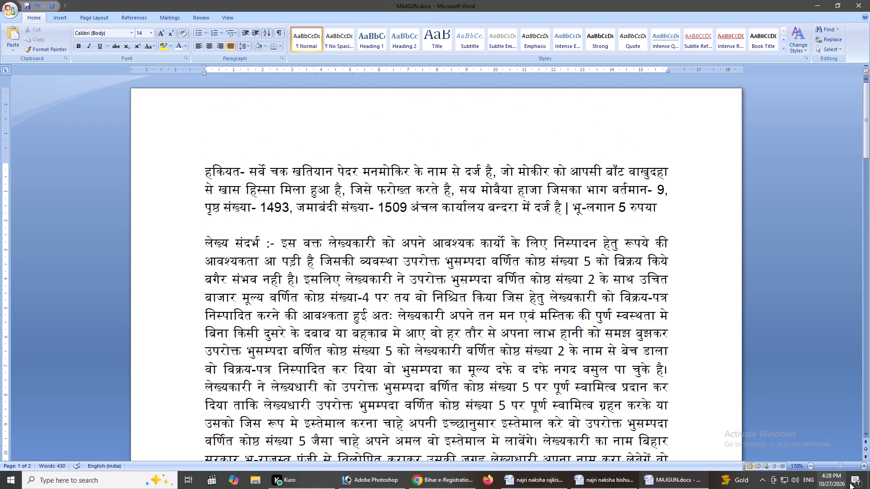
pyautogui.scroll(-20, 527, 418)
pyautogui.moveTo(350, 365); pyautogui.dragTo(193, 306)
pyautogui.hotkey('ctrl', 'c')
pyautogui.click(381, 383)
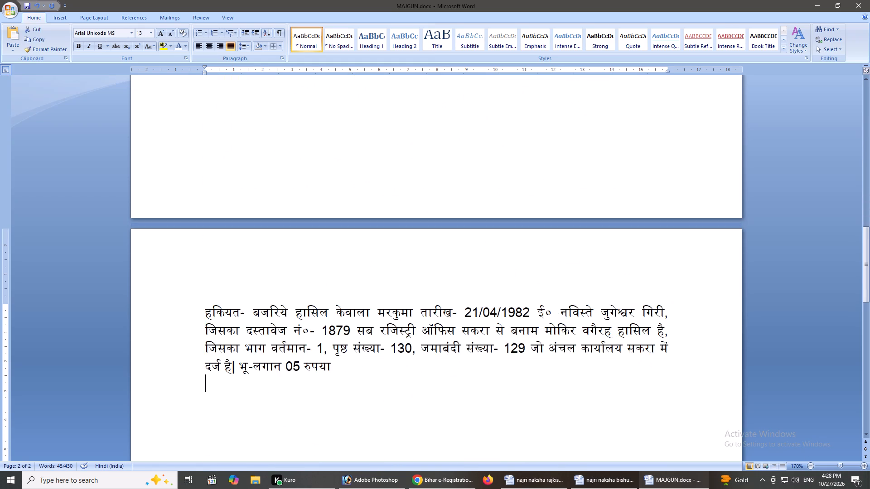
# Paste a copy of the document's opening हकियत paragraph below the हकियत paragraph on the second page.
pyautogui.scroll(20, 283, 261)
pyautogui.scroll(3, 283, 261)
pyautogui.scroll(-1, 267, 268)
pyautogui.moveTo(666, 173); pyautogui.dragTo(271, 125)
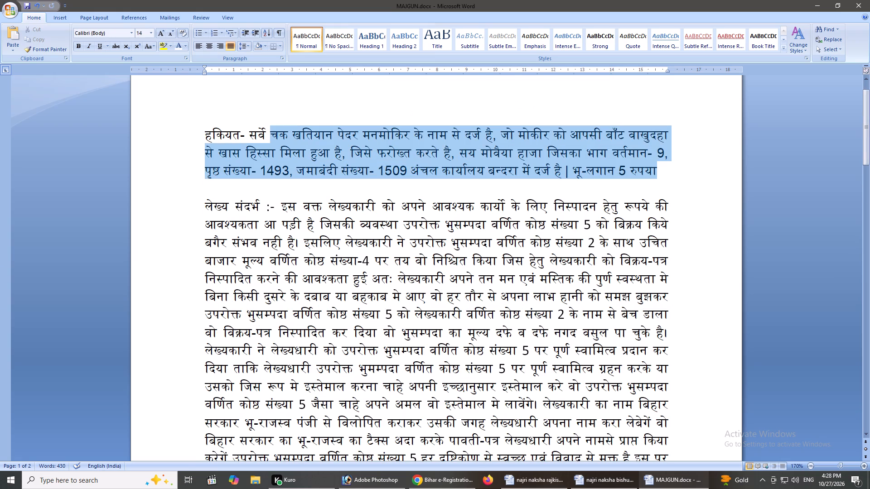
pyautogui.moveTo(271, 125); pyautogui.dragTo(206, 125)
pyautogui.hotkey('ctrl', 'c')
pyautogui.scroll(-20, 344, 290)
pyautogui.scroll(-3, 344, 290)
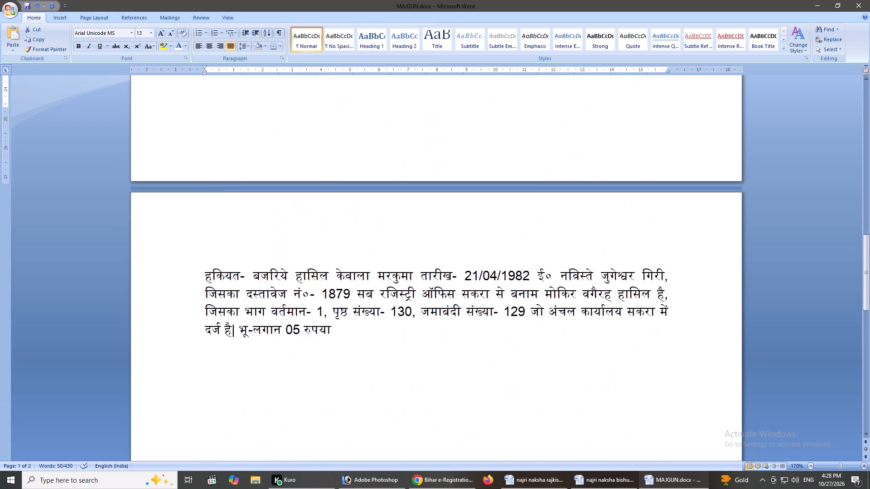
pyautogui.scroll(-1, 315, 344)
pyautogui.click(290, 320)
pyautogui.press('Return')
pyautogui.press('Return')
pyautogui.hotkey('ctrl', 'v')
# Replace the opening हकियत paragraph on page one with a copy of the बजरिये हासिल केवाला paragraph from the second page.
pyautogui.scroll(3, 334, 168)
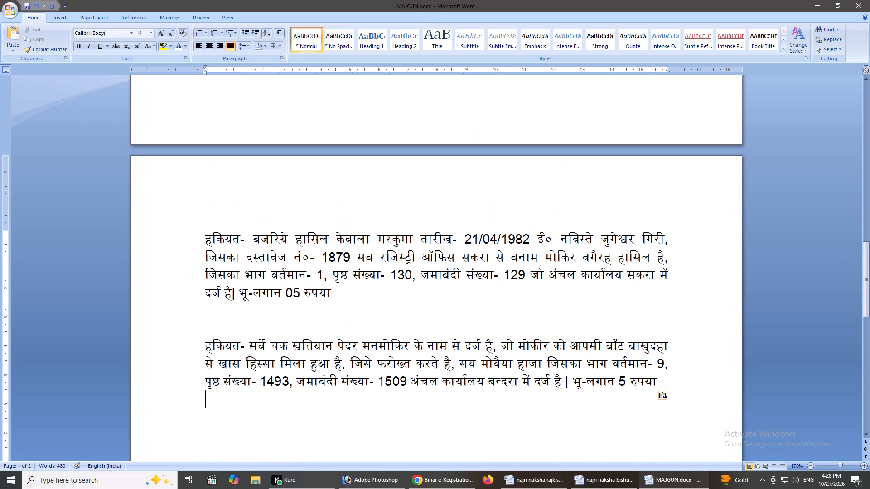
pyautogui.moveTo(333, 303); pyautogui.dragTo(202, 233)
pyautogui.hotkey('ctrl', 'c')
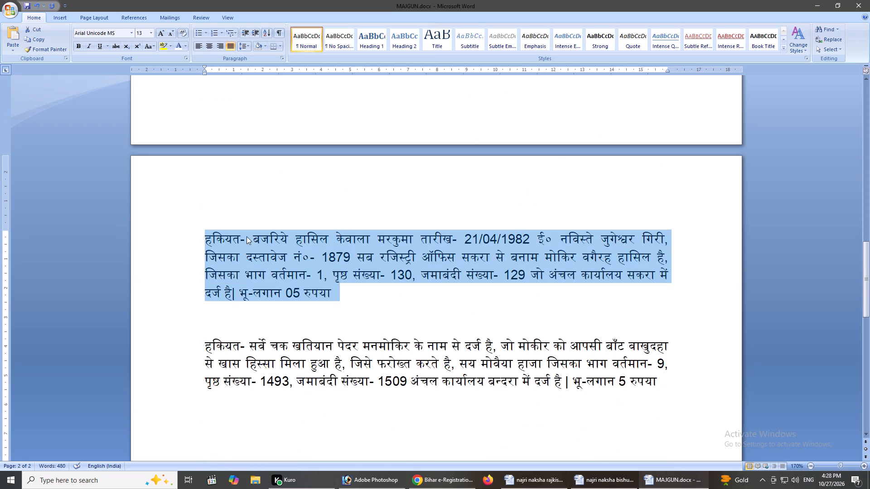
pyautogui.scroll(20, 308, 244)
pyautogui.scroll(-1, 306, 243)
pyautogui.scroll(5, 306, 243)
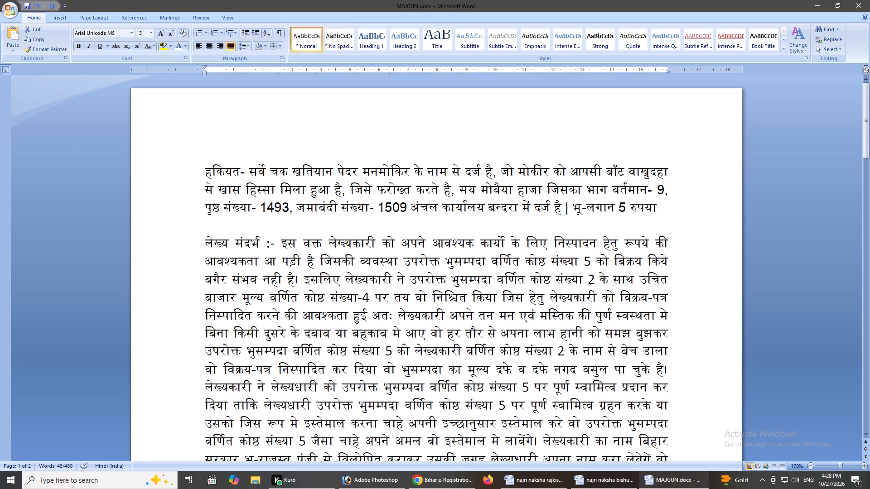
pyautogui.moveTo(679, 213); pyautogui.dragTo(226, 154)
pyautogui.hotkey('ctrl', 'v')
# Delete the pasted wording after the हकियत- label at the start of page one.
pyautogui.click(257, 174)
pyautogui.moveTo(254, 173); pyautogui.dragTo(324, 201)
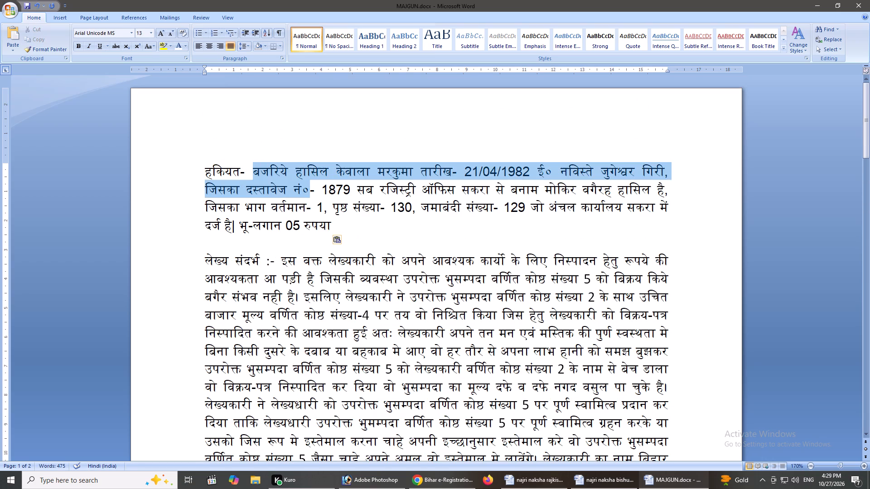
pyautogui.moveTo(324, 201); pyautogui.dragTo(348, 221)
pyautogui.press('BackSpace')
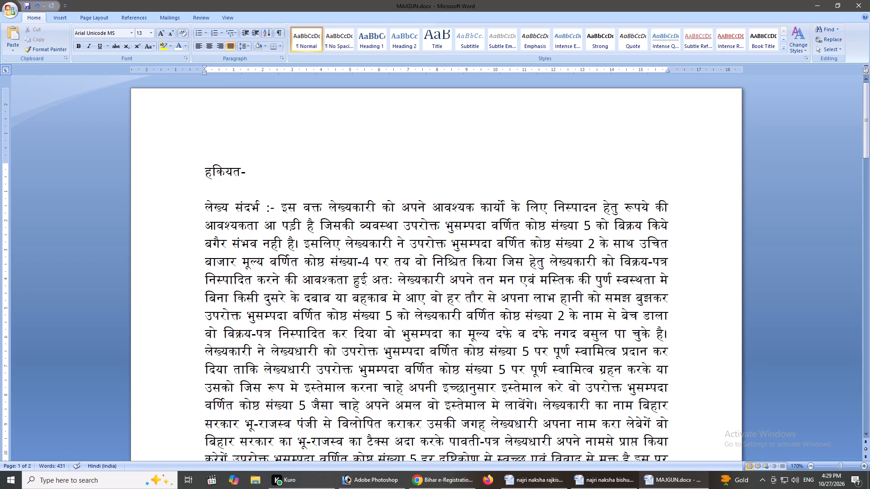
# Switch to Google Hindi input and retype the हकियत- label on its own line above लेख्य संदर्भ.
pyautogui.click(806, 480)
pyautogui.click(788, 430)
pyautogui.hotkey('shift', 'Left')
pyautogui.hotkey('shift', 'Left')
pyautogui.hotkey('shift', 'Left')
pyautogui.hotkey('shift', 'Left')
pyautogui.hotkey('shift', 'Left')
pyautogui.hotkey('shift', 'Left')
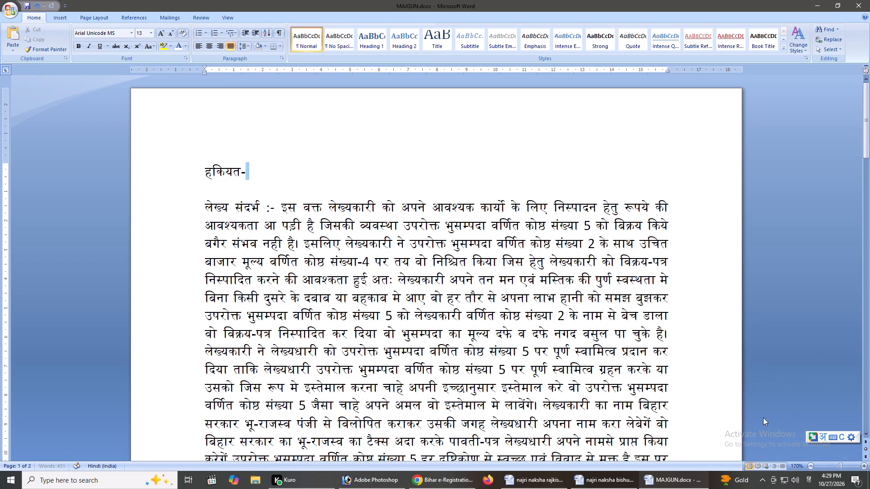
pyautogui.press('BackSpace')
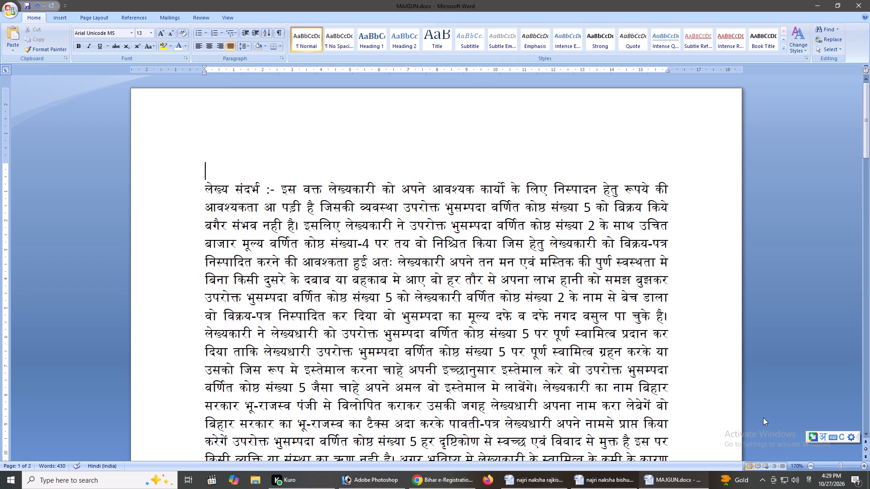
pyautogui.press('Return')
pyautogui.click(208, 159)
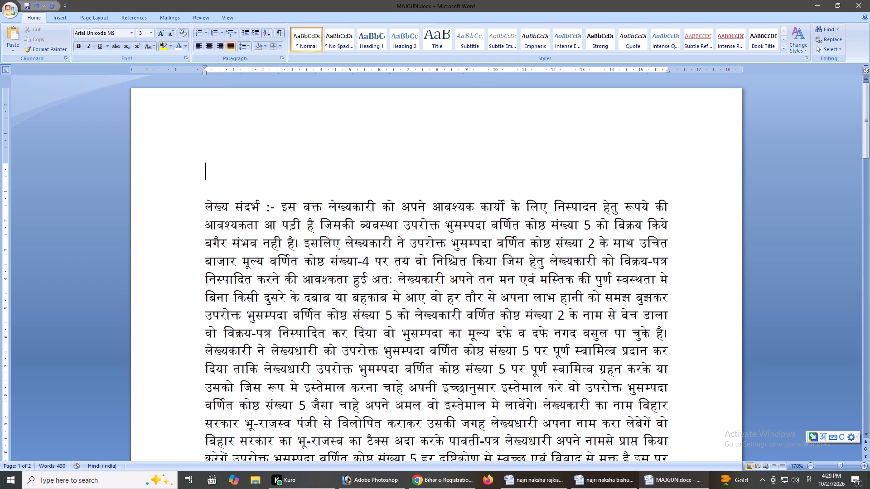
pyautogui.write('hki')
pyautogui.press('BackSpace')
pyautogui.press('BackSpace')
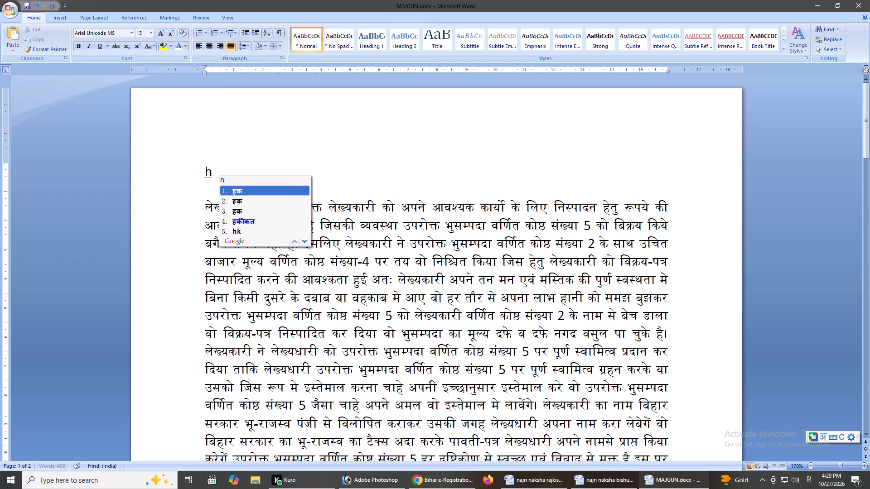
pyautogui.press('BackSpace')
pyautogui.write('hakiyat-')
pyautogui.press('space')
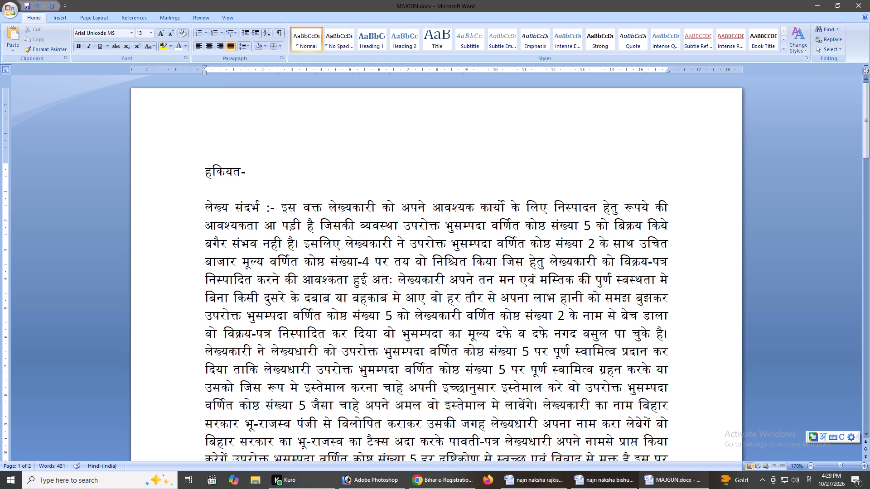
# Continue the हकियत line with बजरिये केवाला मरकुमा तारीख- and the English-digit date 09/02/1956.
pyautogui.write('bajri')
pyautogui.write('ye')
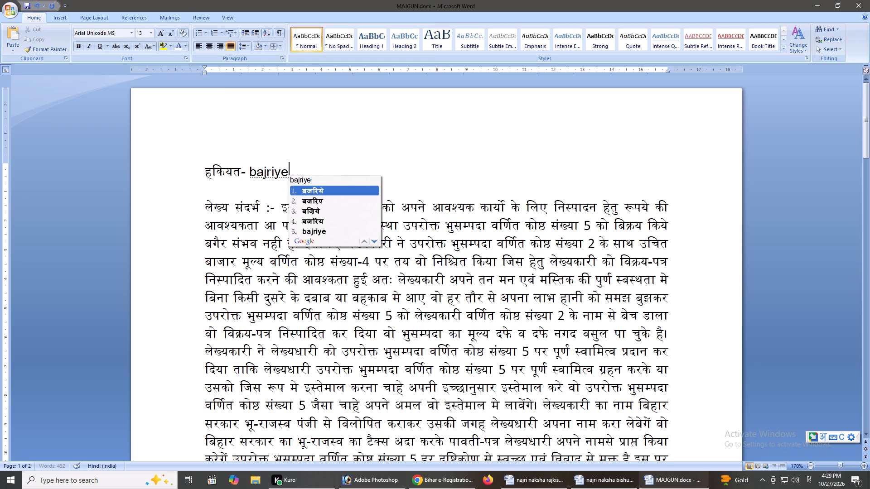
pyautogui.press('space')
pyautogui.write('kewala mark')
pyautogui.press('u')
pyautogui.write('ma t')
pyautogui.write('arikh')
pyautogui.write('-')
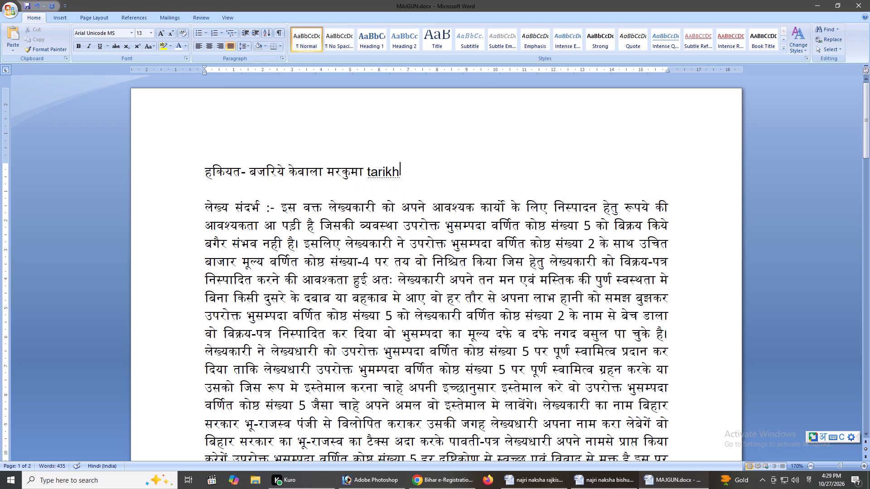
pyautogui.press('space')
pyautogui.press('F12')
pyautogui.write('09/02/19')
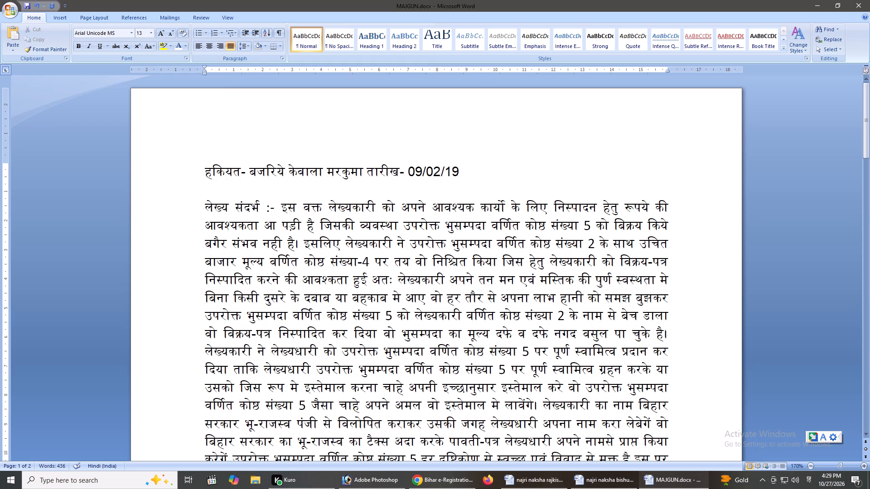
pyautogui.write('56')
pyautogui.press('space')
# Add ई० नविस्ते after the date in Hindi.
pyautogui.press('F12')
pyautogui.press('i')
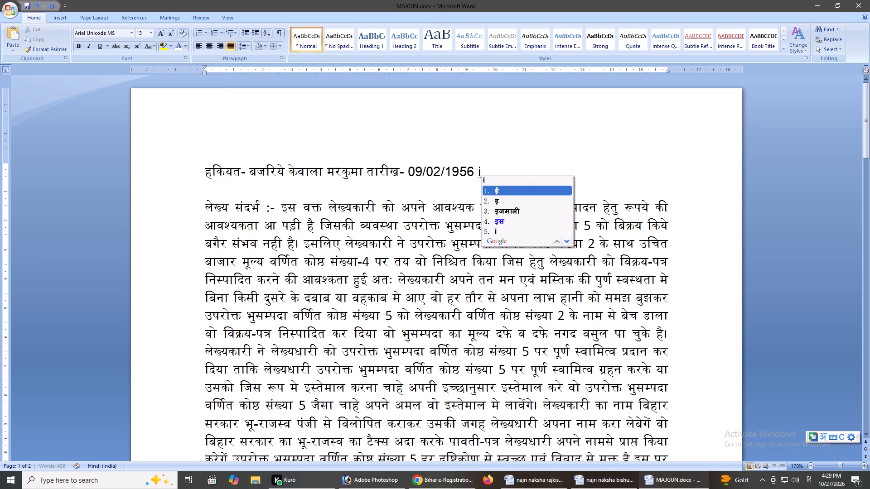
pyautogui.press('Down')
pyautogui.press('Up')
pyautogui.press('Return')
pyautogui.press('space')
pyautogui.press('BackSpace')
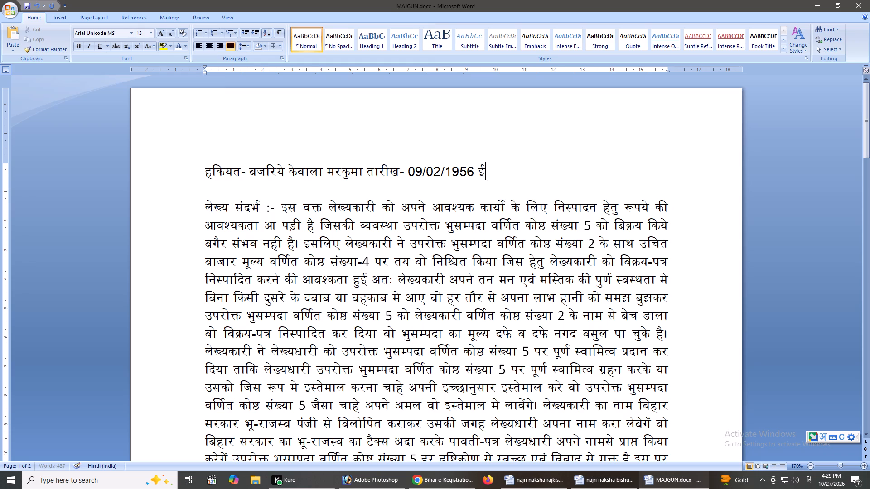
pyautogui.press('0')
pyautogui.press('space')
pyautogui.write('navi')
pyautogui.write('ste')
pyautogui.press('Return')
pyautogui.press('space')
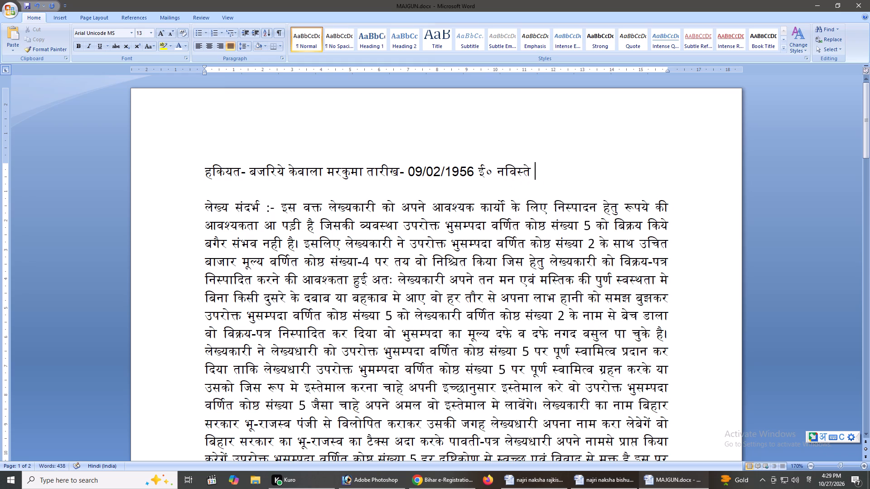
# Enter the deed executant's name in Hindi after नविस्ते.
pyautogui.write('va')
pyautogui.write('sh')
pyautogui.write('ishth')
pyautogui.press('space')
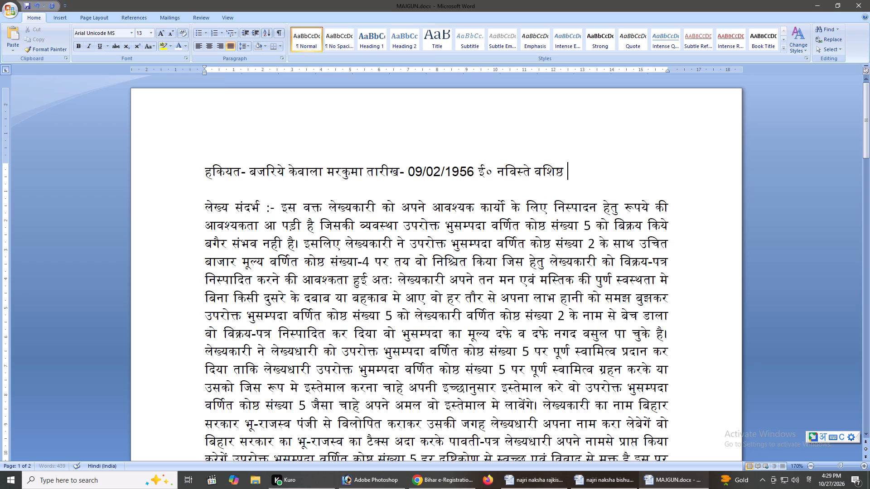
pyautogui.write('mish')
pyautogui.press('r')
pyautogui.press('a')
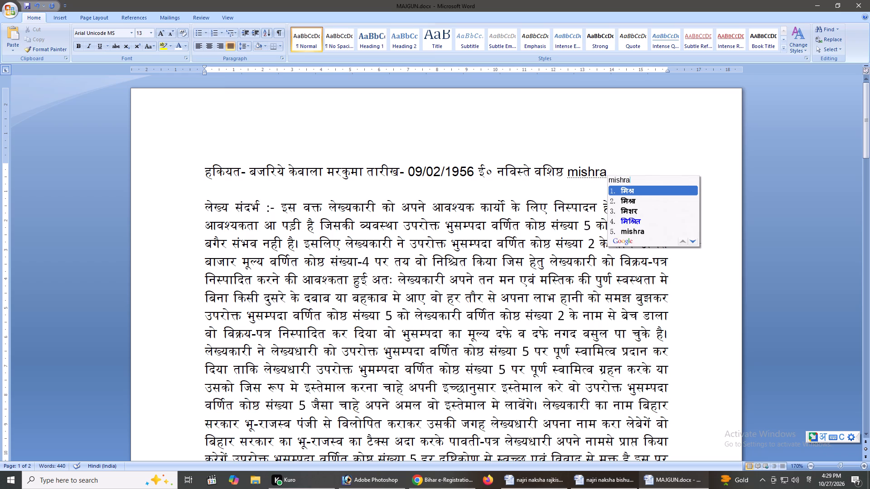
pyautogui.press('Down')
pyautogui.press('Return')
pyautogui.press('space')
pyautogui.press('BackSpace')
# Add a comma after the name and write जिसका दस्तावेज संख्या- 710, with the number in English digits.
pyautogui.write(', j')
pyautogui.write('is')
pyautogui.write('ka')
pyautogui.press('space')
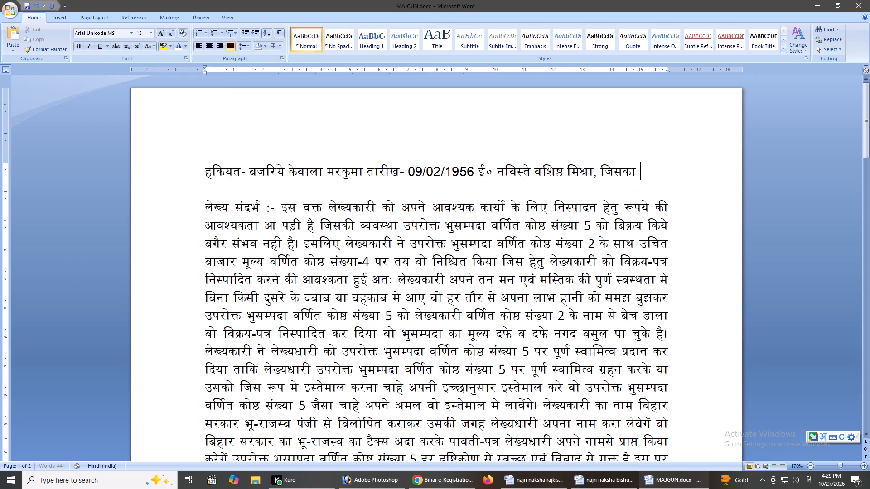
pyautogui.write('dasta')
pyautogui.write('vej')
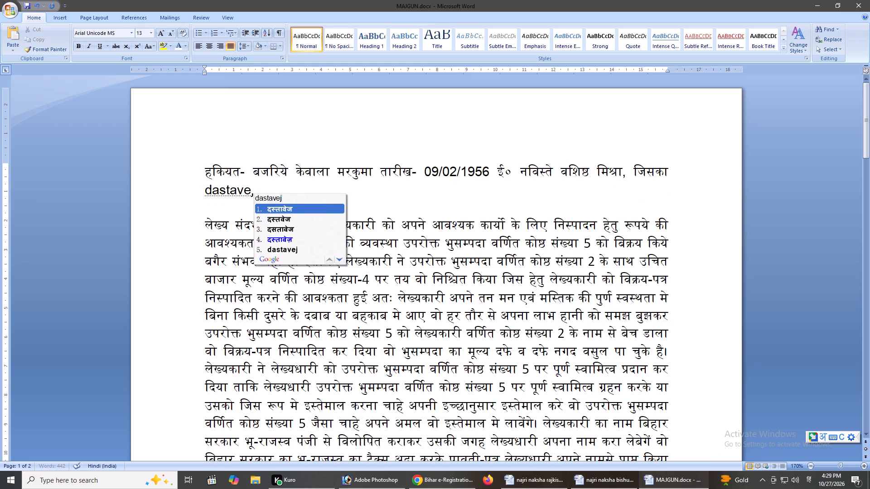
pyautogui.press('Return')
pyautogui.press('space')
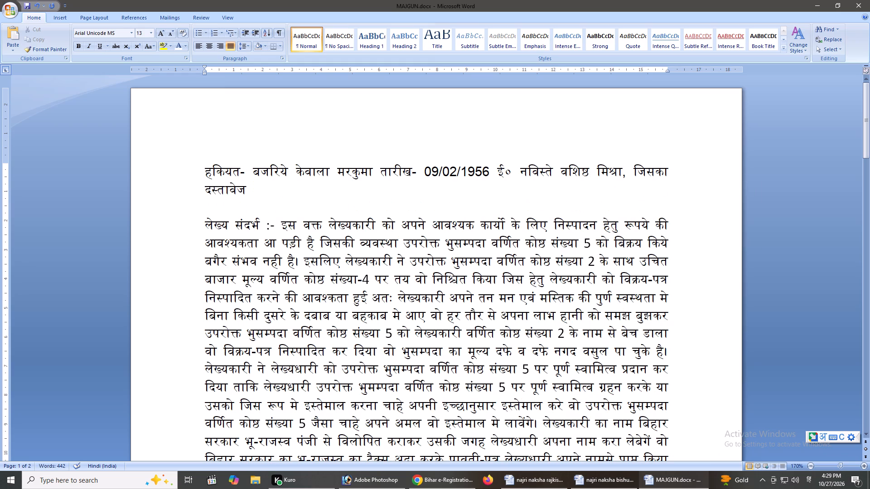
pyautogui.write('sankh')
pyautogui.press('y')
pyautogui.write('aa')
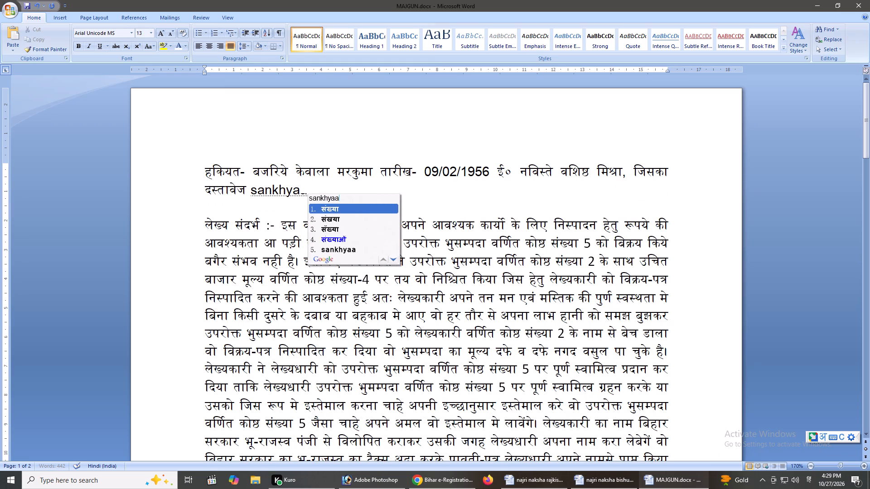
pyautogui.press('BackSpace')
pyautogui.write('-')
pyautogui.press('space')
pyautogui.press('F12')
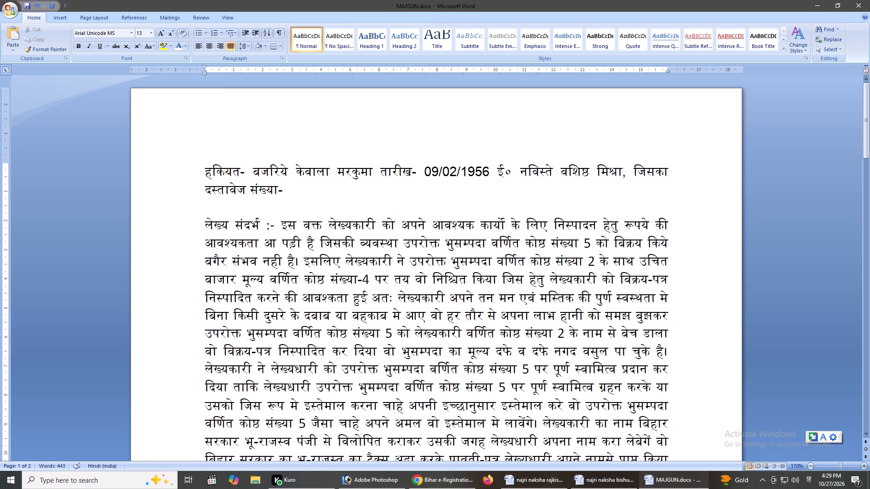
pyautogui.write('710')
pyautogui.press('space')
# Continue the हकियत text in Hindi with सब रजिस्ट्री ऑफिस सकरा से बनाम मोकीर वो.
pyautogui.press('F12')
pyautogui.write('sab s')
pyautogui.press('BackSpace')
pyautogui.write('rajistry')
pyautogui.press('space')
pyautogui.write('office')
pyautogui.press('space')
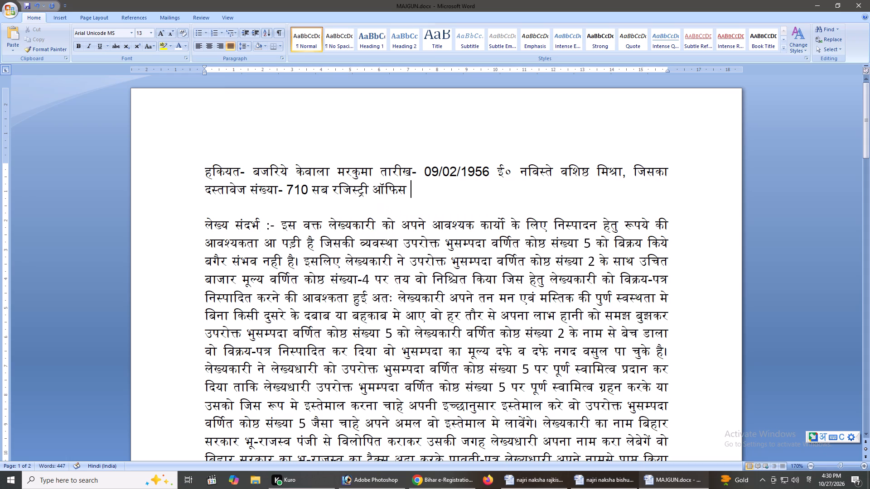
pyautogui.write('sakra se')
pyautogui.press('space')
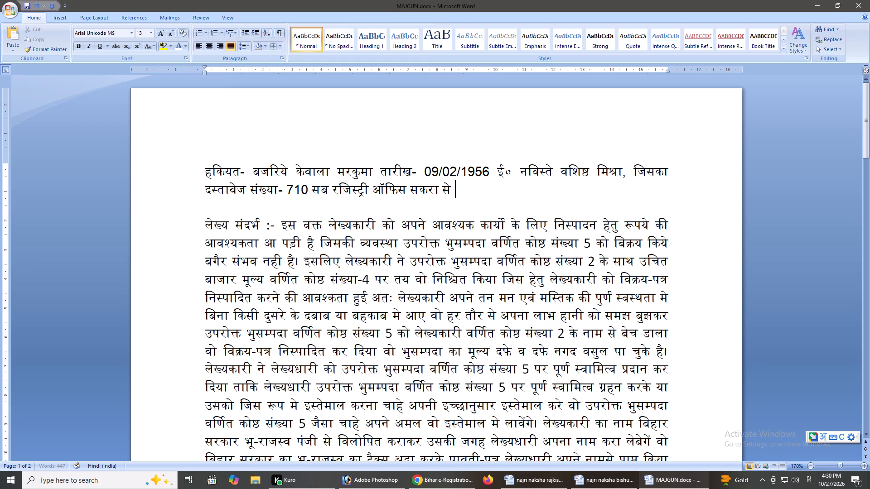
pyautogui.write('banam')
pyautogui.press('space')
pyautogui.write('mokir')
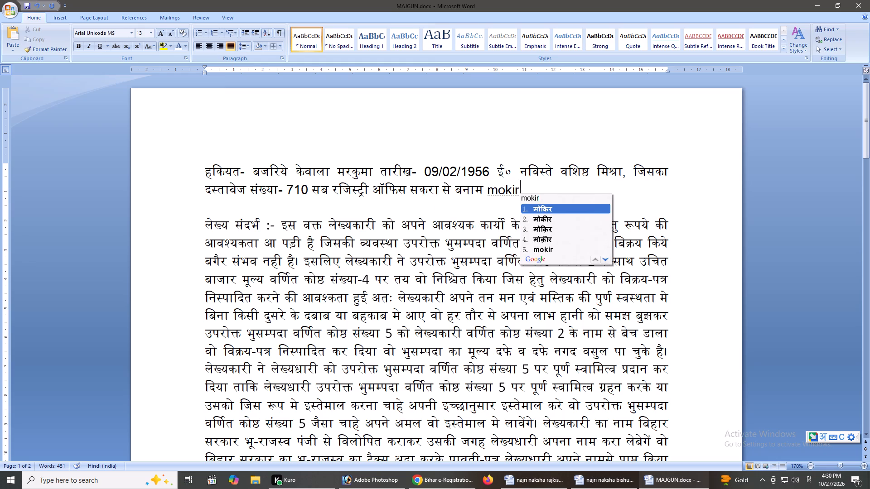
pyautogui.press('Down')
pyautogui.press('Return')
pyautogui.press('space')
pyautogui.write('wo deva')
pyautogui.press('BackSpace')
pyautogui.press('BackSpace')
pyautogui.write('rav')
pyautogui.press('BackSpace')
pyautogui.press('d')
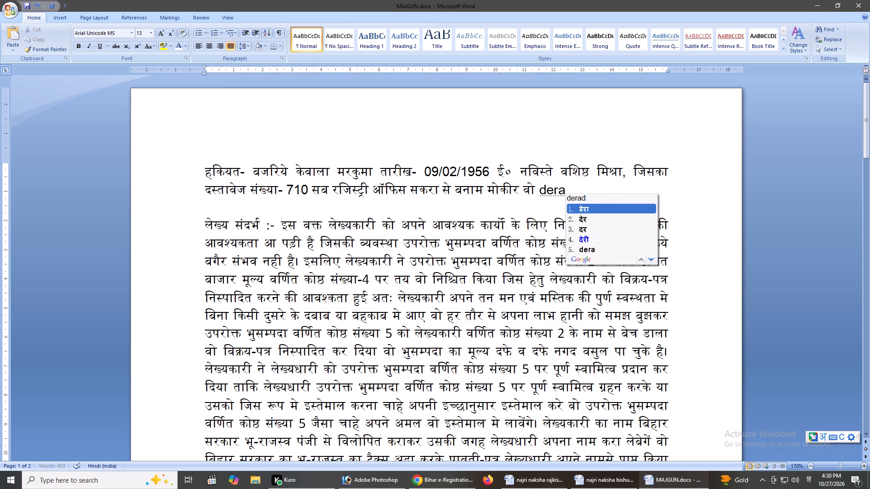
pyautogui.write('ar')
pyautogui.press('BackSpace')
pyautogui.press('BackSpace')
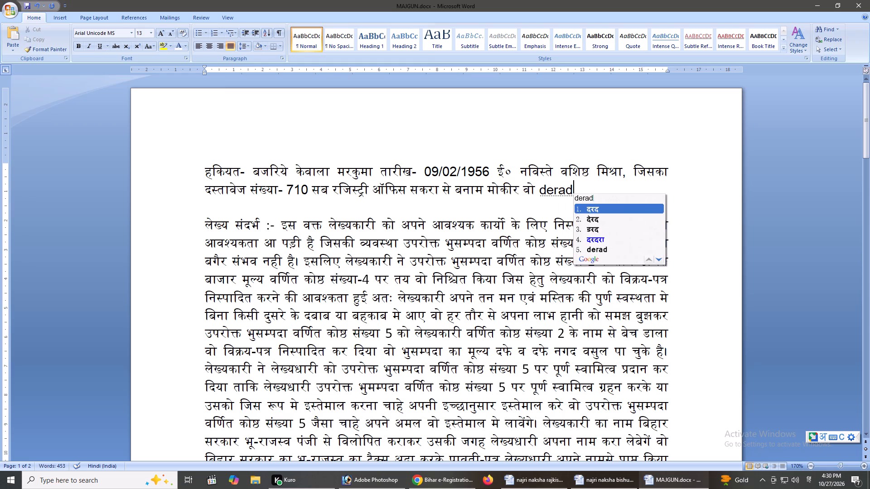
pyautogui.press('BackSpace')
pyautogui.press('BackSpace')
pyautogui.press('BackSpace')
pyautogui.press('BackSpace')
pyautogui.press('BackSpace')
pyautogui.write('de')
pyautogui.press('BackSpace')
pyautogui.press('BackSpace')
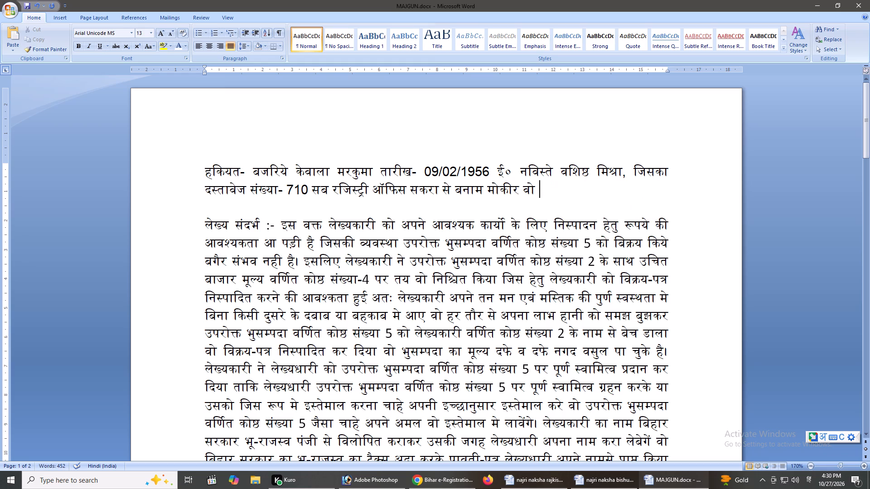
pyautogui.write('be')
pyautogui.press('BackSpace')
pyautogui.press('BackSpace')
# Continue the हकियत text in Hindi with वेरादर मनमोकिर after वो.
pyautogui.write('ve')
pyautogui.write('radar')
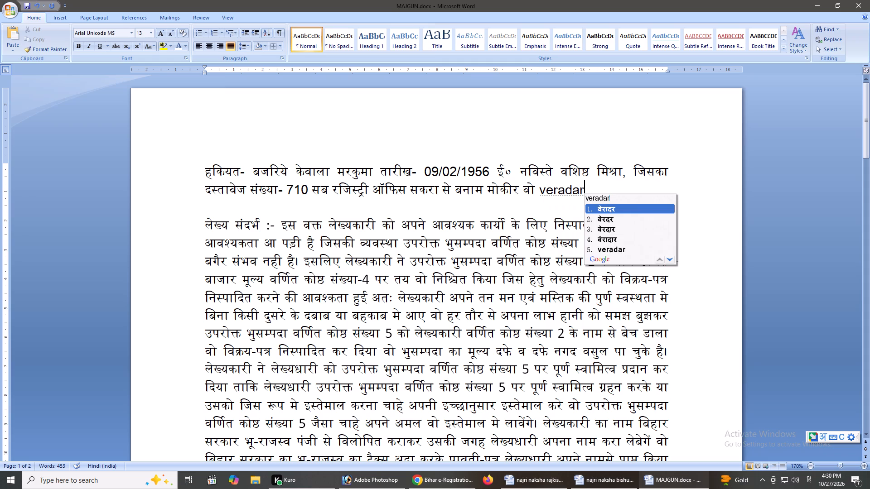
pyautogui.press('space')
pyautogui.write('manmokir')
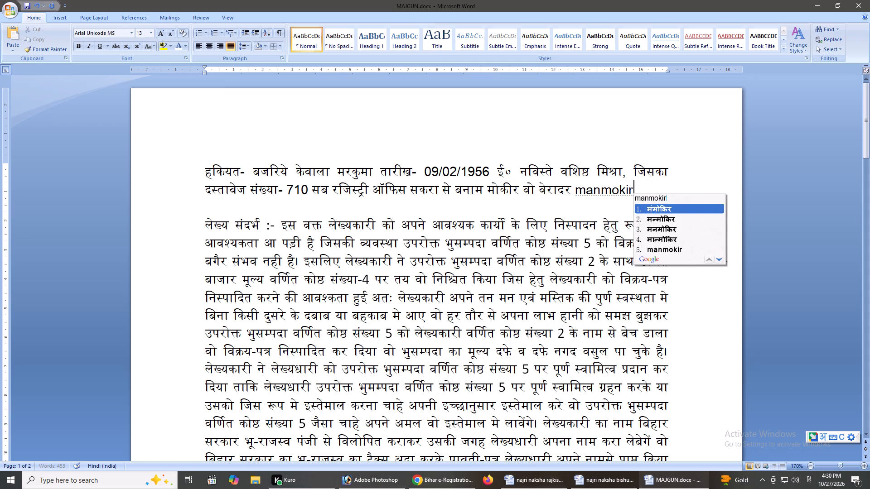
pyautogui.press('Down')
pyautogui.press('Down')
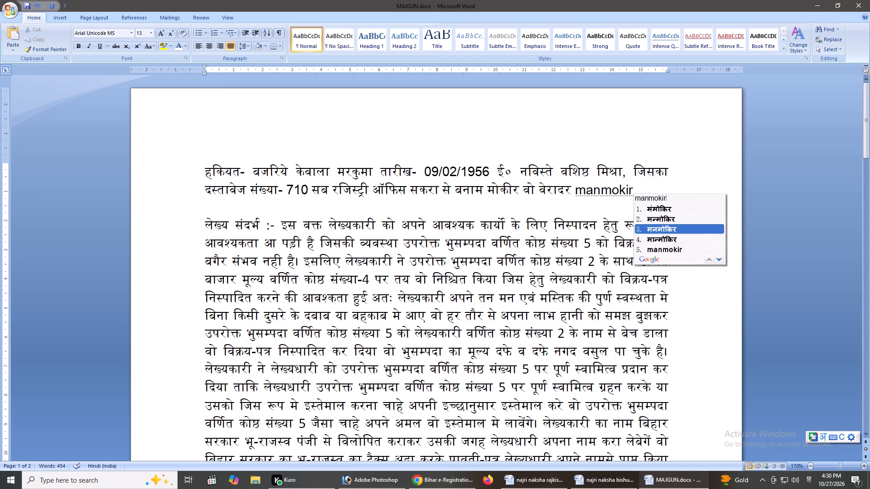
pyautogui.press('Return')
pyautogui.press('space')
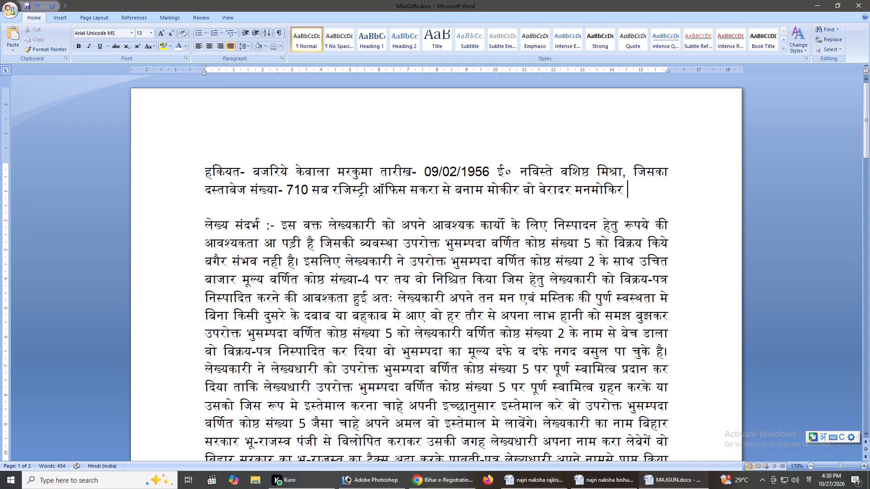
# Add हासिल है, जो in Hindi after मनमोकिर.
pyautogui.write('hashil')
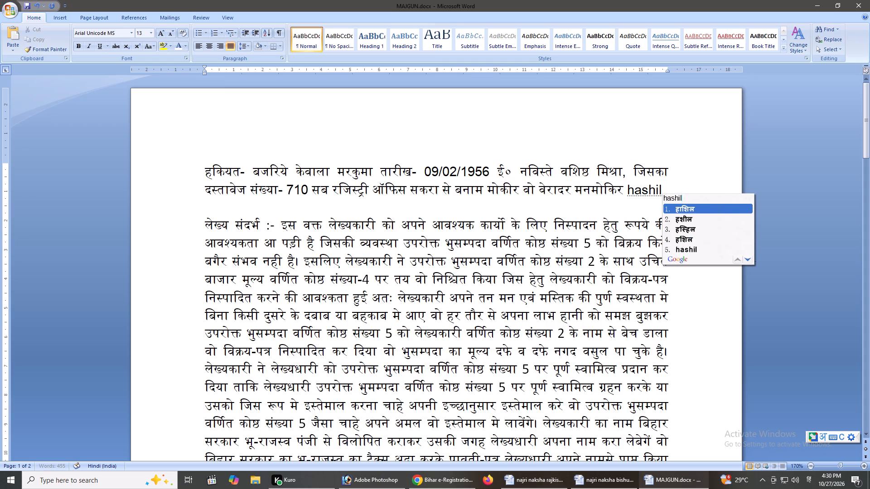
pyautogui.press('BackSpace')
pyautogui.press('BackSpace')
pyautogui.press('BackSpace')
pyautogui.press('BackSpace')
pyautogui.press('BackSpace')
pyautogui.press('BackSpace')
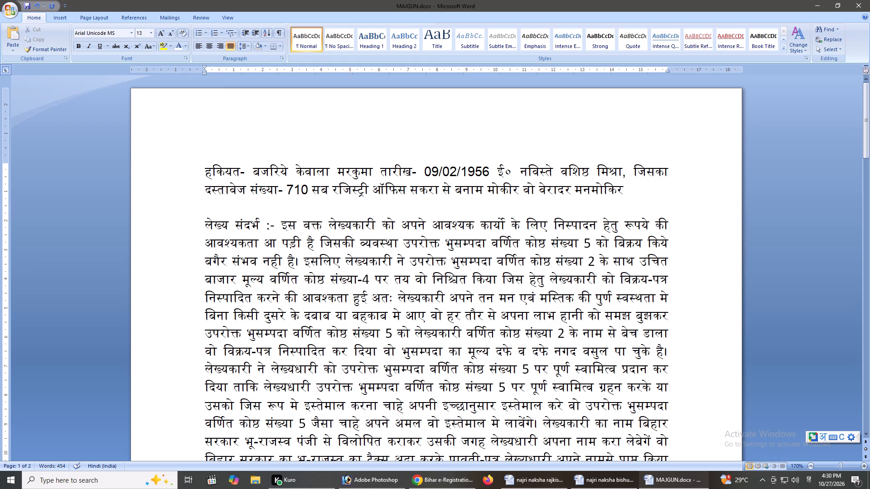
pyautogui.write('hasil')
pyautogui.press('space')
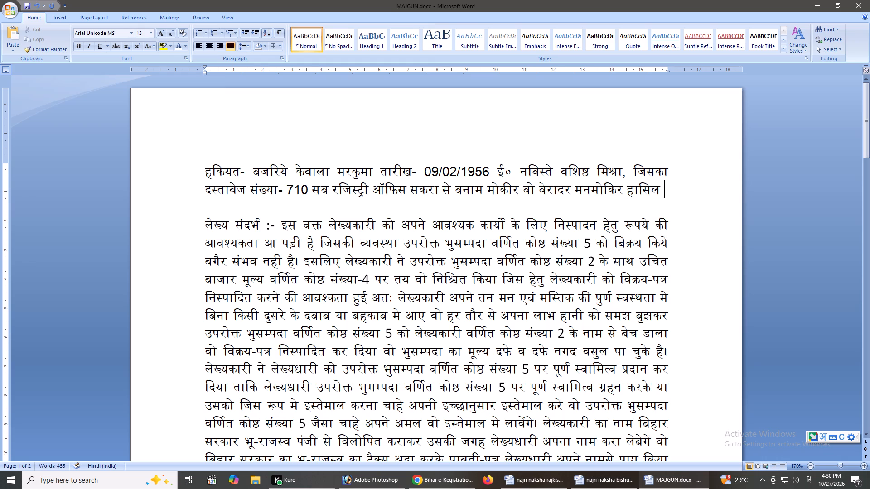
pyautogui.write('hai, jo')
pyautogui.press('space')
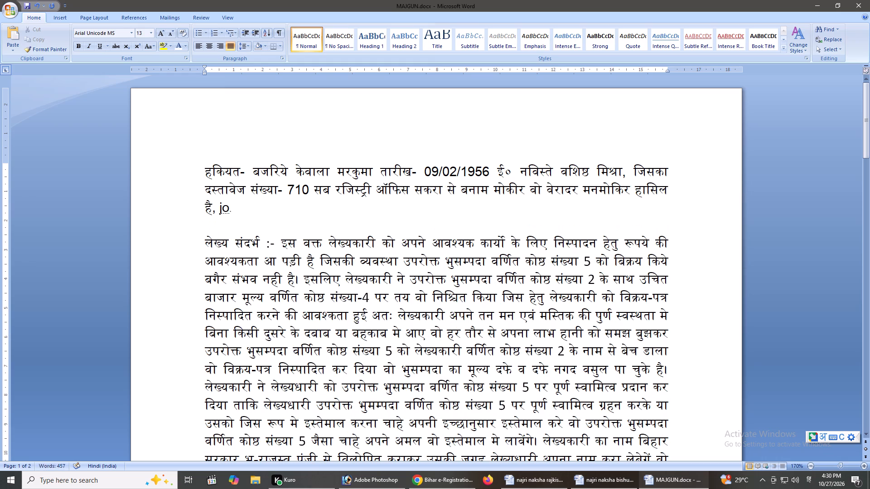
# Continue the हकियत sentence in Hindi with मोकिर मो आपसी after जो.
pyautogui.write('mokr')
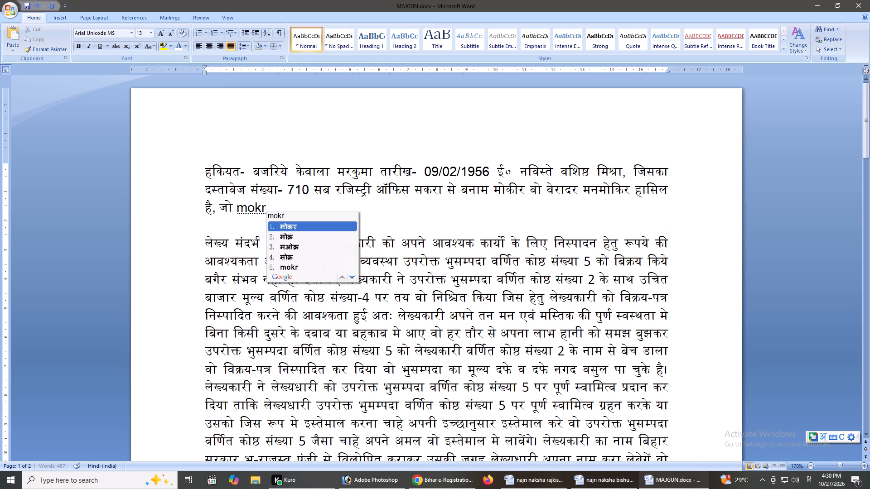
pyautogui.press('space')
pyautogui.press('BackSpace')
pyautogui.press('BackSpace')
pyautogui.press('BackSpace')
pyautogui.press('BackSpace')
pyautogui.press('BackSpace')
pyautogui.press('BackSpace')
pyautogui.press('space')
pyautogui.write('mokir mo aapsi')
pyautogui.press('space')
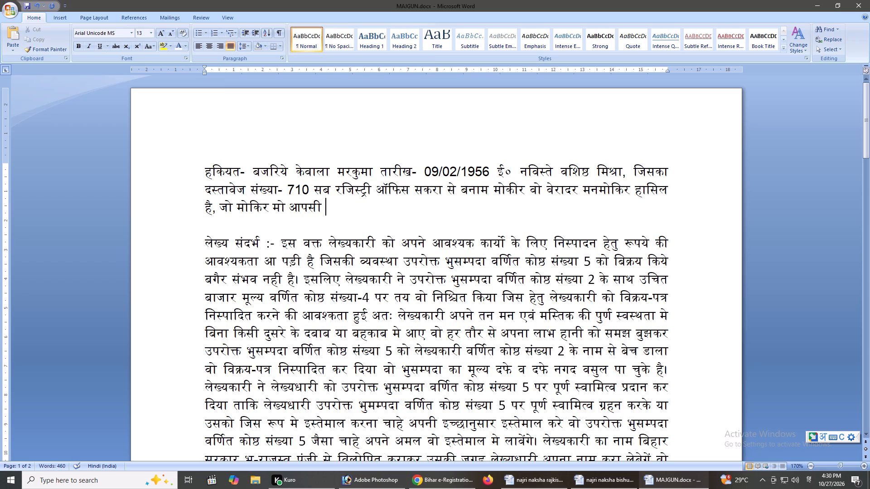
# Continue the sentence in Hindi with बाँट वाखुदहा में खास हिस्सा.
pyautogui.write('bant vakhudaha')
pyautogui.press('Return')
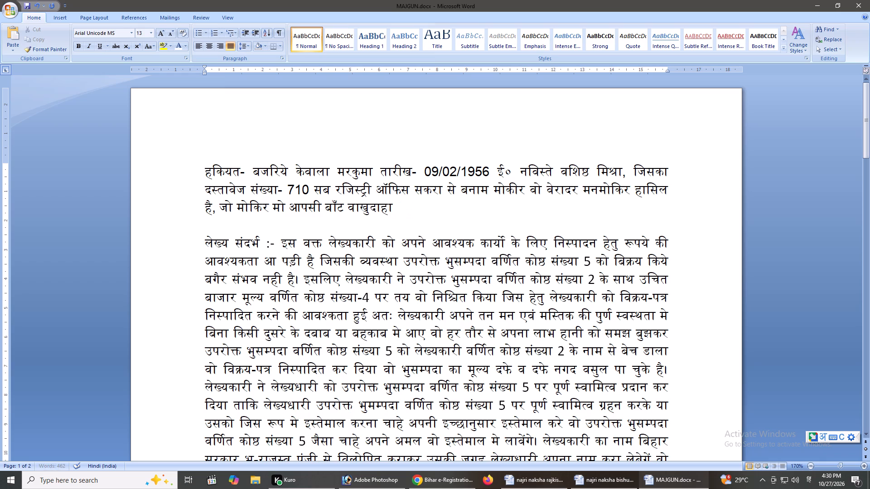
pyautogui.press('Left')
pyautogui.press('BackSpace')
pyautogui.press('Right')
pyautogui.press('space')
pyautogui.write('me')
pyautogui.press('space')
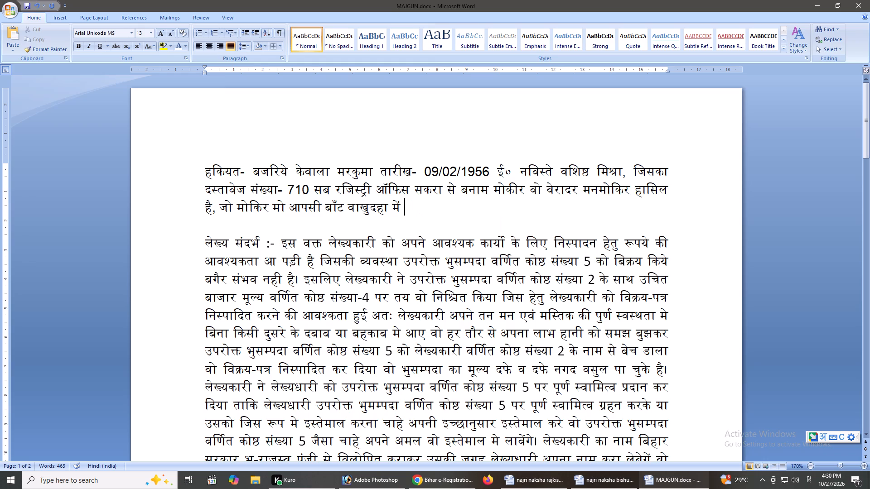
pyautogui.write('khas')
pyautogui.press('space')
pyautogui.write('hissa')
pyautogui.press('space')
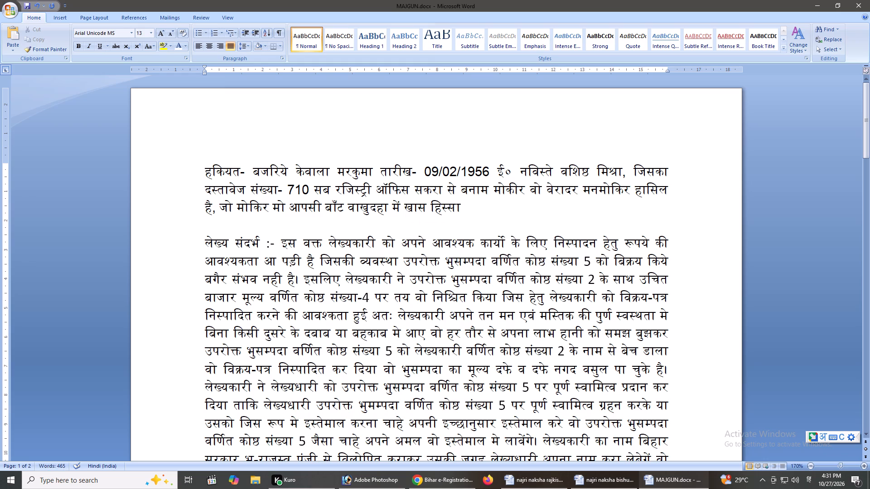
# Add जिसका भाग वर्तमान- in Hindi, followed by a blank gap for the number and a comma.
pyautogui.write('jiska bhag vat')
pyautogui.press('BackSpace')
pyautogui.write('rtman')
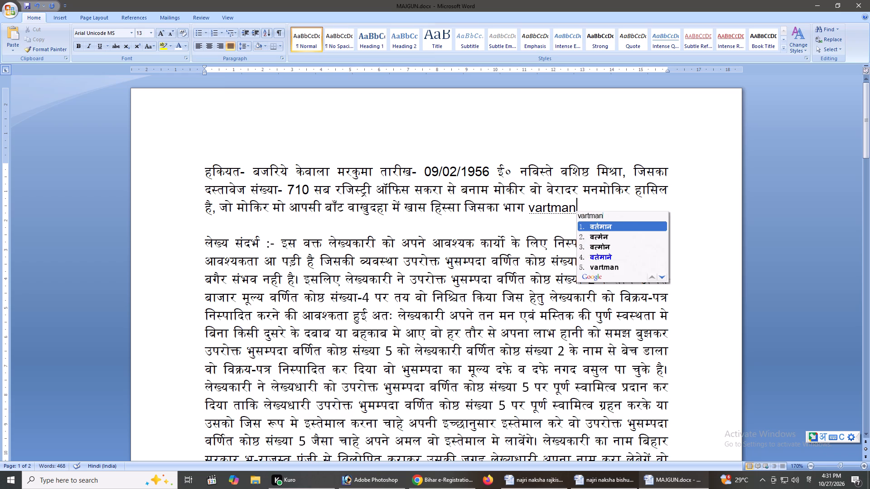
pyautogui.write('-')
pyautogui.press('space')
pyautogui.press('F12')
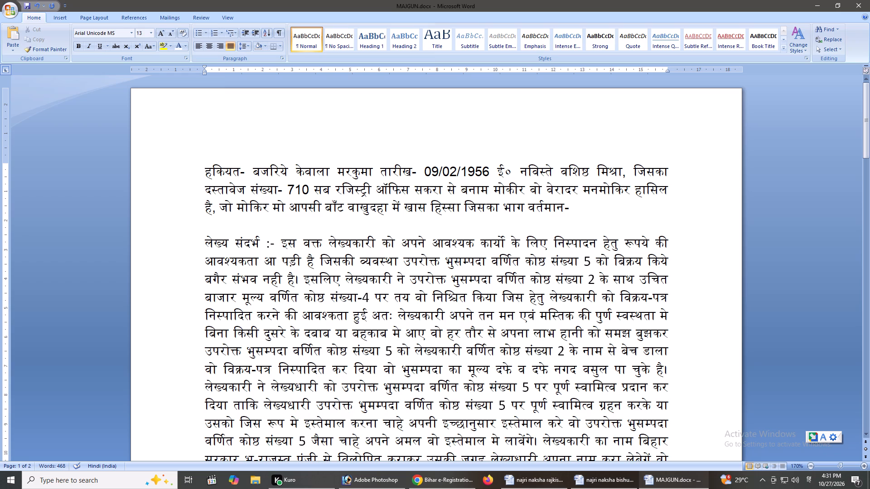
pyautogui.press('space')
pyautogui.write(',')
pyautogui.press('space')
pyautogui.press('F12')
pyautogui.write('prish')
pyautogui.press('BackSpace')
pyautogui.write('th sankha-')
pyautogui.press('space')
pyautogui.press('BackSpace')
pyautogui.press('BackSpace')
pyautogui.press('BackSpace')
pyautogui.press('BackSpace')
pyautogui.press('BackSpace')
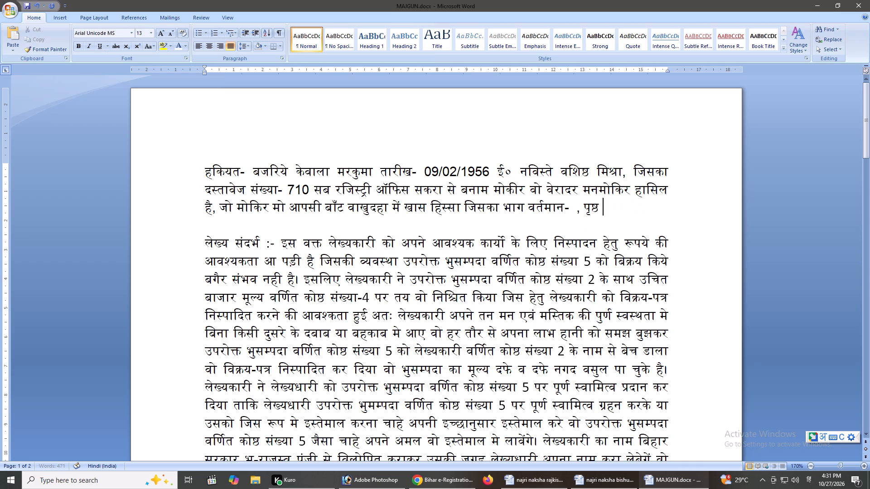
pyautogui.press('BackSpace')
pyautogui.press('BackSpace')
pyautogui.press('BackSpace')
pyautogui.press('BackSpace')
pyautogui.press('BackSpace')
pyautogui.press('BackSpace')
# Add पृष्ठ संख्या- and जमाबंदी संख्या- in Hindi, separated by a comma, leaving blank gaps for both numbers.
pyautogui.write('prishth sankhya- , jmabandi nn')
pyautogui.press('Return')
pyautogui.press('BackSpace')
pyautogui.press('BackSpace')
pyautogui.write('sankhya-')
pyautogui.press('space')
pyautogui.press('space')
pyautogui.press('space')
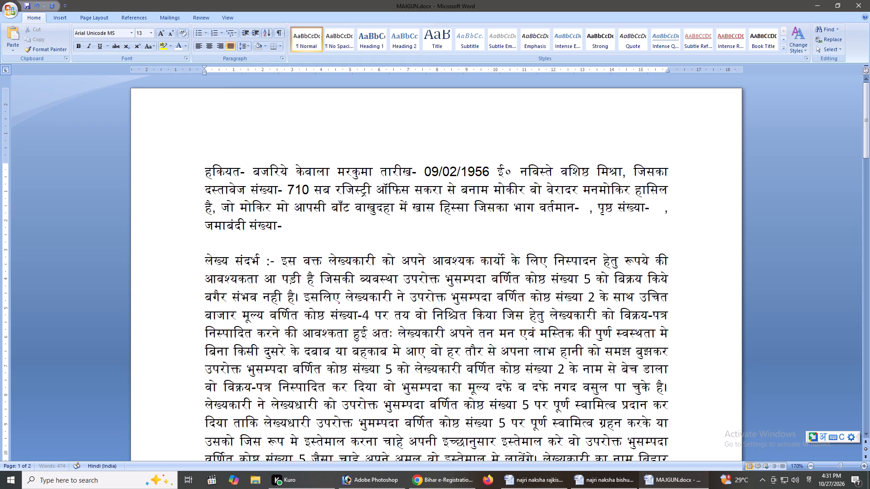
# Write है followed by a comma in Hindi after the blank gap for the जमाबंदी संख्या.
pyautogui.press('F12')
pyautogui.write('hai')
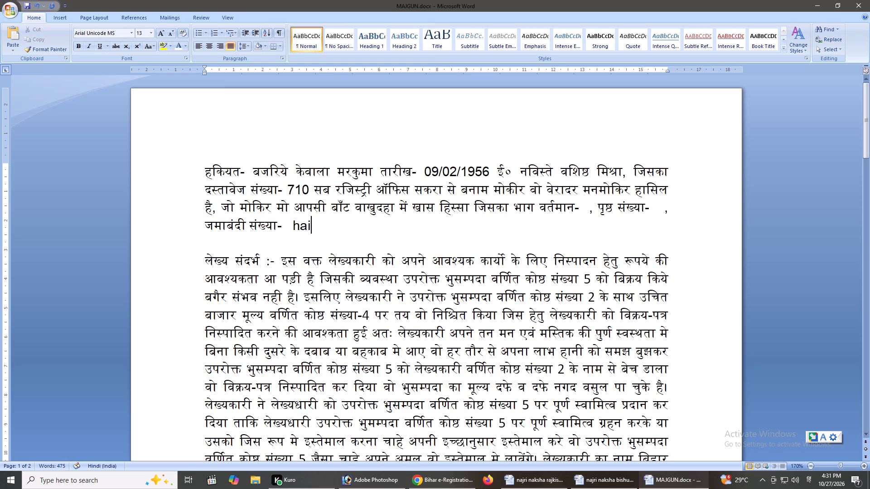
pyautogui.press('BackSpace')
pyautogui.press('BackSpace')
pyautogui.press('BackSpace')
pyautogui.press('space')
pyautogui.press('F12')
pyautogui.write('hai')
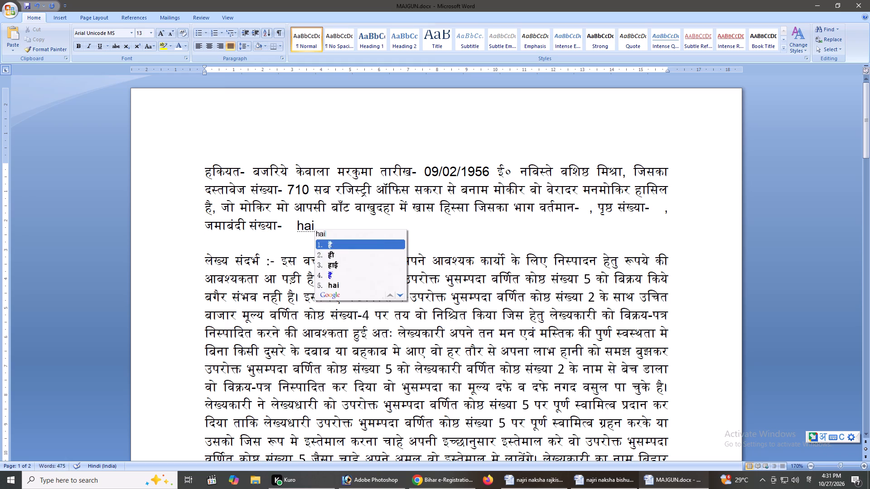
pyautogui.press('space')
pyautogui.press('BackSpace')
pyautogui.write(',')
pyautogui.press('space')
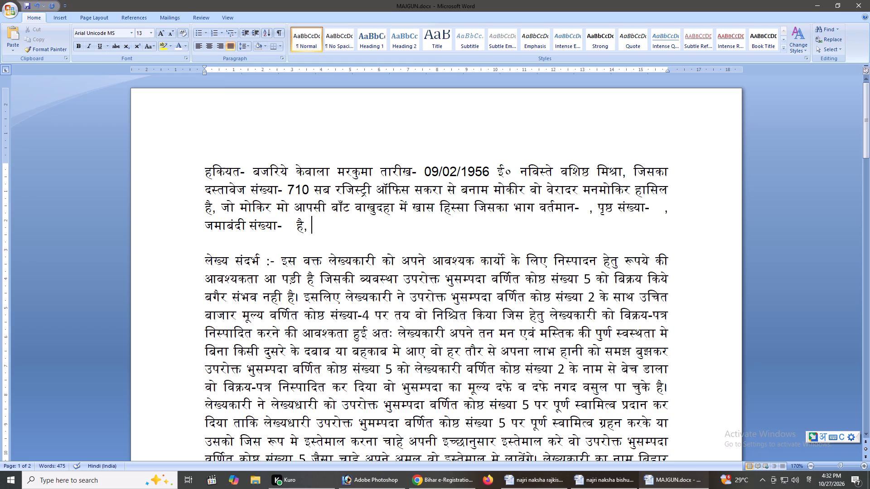
# Save the deed document.
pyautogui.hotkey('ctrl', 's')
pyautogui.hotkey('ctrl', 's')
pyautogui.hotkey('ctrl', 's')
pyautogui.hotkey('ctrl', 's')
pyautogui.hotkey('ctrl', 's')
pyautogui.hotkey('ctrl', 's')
# Fill in the भाग वर्तमान number as 6 in English digits, removing the extra space.
pyautogui.click(589, 210)
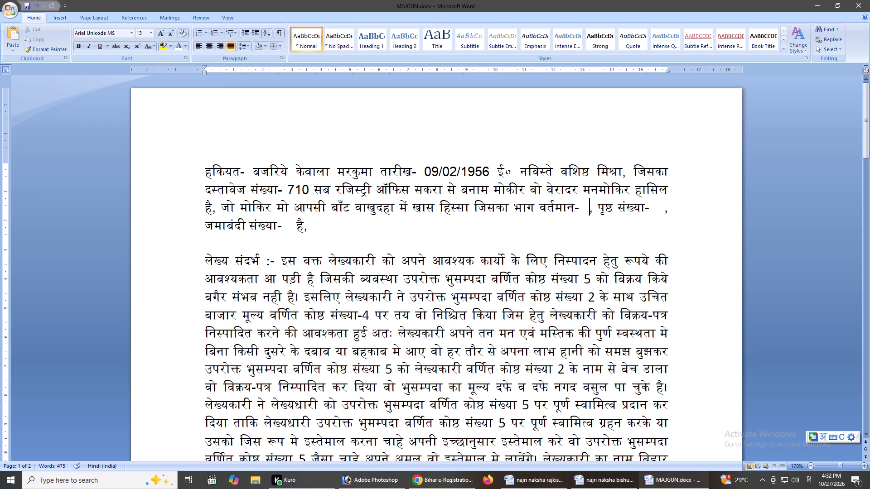
pyautogui.press('BackSpace')
pyautogui.press('F12')
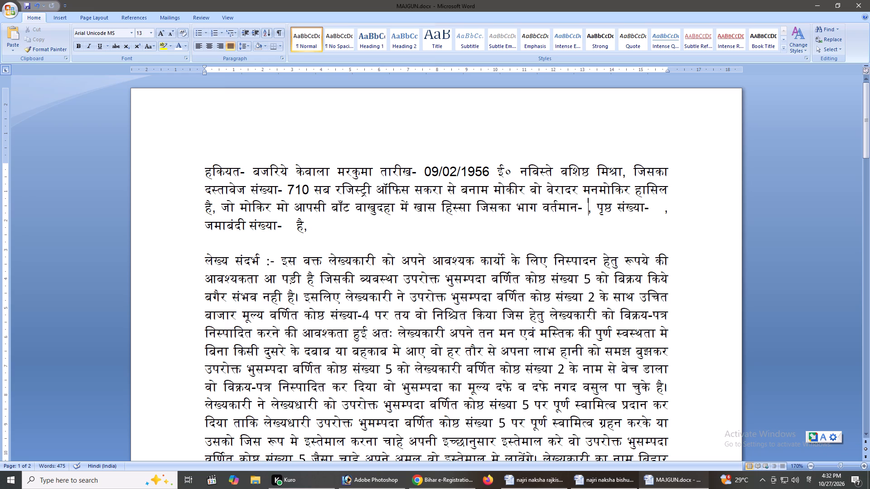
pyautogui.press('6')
# Fill in the पृष्ठ संख्या as 651, removing the extra spaces before the comma.
pyautogui.press('Right')
pyautogui.press('Right')
pyautogui.press('Right')
pyautogui.press('Right')
pyautogui.press('Right')
pyautogui.press('Right')
pyautogui.press('Right')
pyautogui.press('Right')
pyautogui.press('Right')
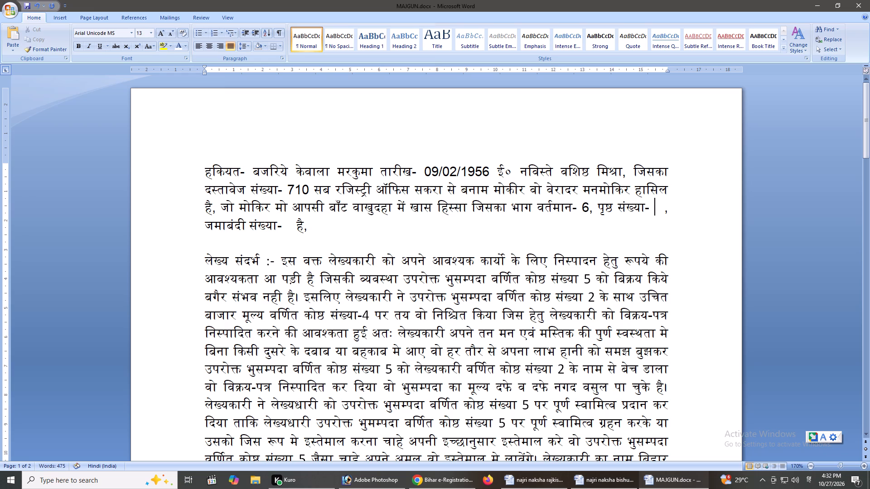
pyautogui.press('Right')
pyautogui.hotkey('shift', 'Right')
pyautogui.press('BackSpace')
pyautogui.press('BackSpace')
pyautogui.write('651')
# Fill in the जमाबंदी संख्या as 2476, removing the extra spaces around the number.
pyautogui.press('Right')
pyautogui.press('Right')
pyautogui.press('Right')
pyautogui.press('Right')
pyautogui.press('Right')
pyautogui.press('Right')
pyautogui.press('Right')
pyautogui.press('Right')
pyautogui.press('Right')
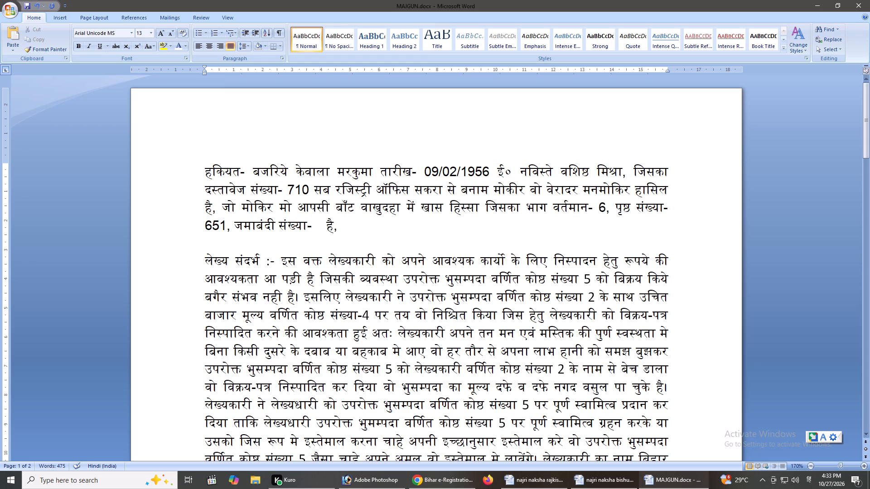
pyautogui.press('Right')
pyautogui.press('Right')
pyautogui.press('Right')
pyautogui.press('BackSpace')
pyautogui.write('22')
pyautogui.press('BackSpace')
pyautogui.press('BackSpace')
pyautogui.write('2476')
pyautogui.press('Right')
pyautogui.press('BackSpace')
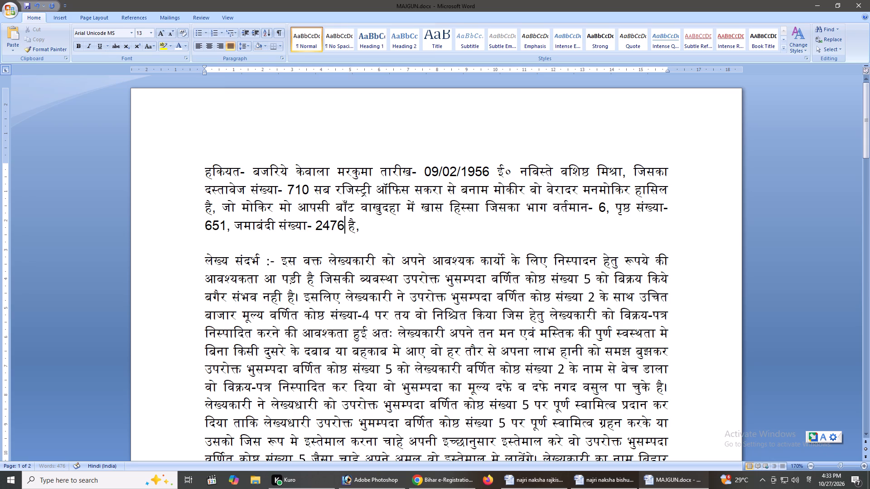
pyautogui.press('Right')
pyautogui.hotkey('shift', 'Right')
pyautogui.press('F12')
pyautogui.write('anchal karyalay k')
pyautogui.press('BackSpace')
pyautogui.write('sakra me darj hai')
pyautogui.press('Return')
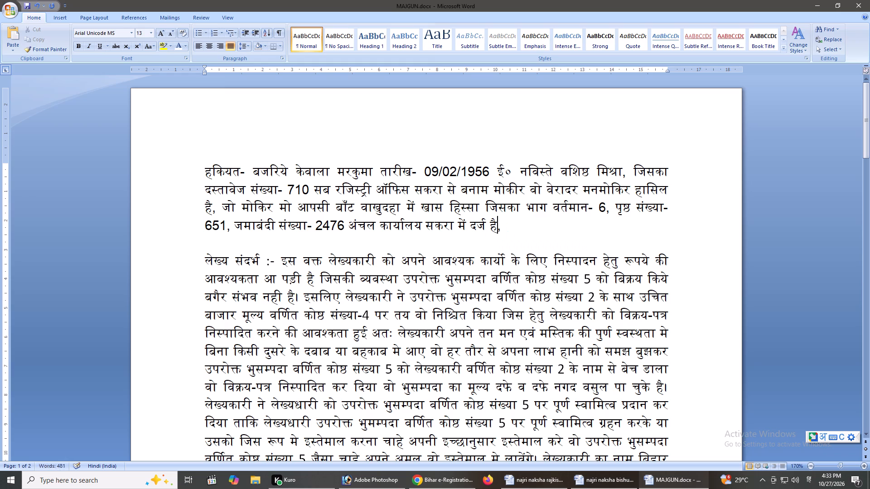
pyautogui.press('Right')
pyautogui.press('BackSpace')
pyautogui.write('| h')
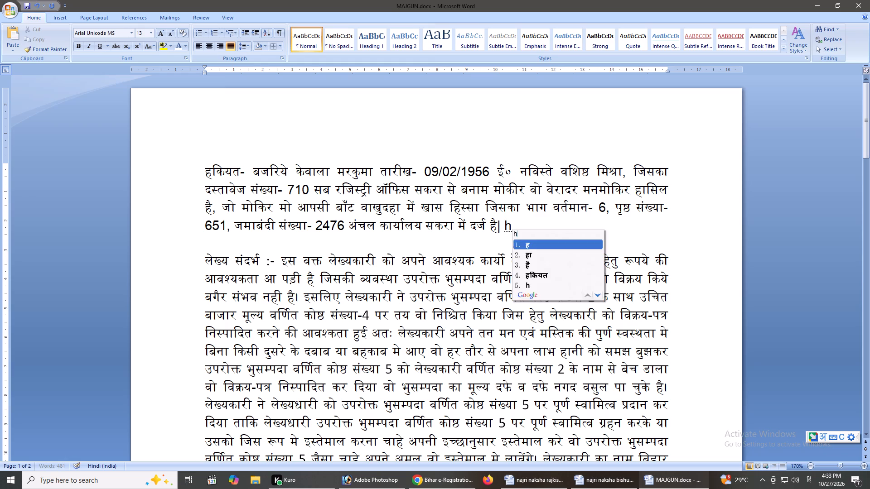
# Add the land rent at the end of the हकियत paragraph as "भू-लगान 5 रुपया", with the number in English digits.
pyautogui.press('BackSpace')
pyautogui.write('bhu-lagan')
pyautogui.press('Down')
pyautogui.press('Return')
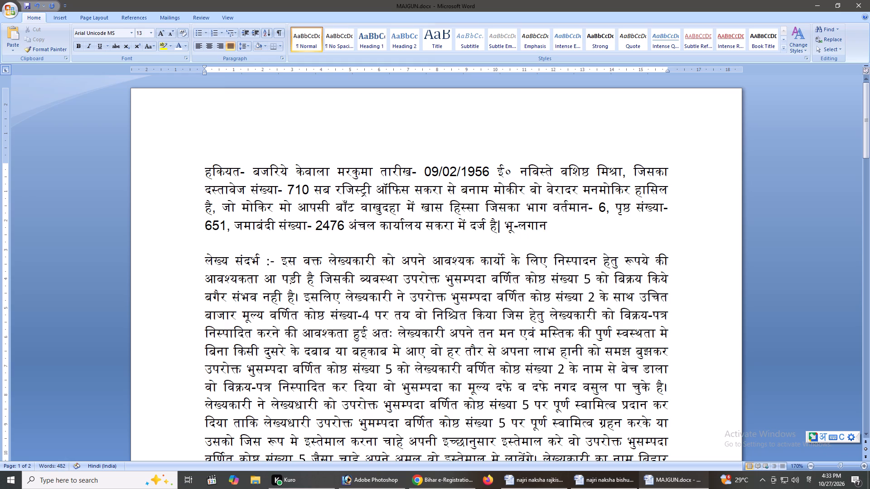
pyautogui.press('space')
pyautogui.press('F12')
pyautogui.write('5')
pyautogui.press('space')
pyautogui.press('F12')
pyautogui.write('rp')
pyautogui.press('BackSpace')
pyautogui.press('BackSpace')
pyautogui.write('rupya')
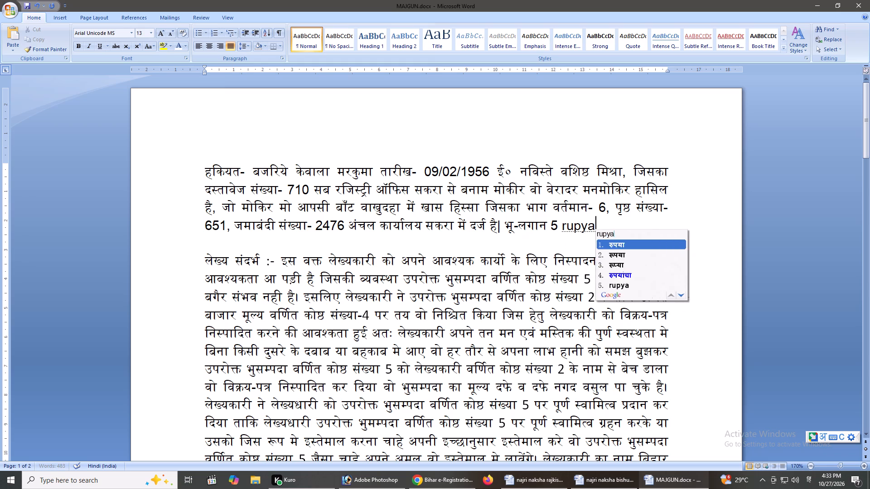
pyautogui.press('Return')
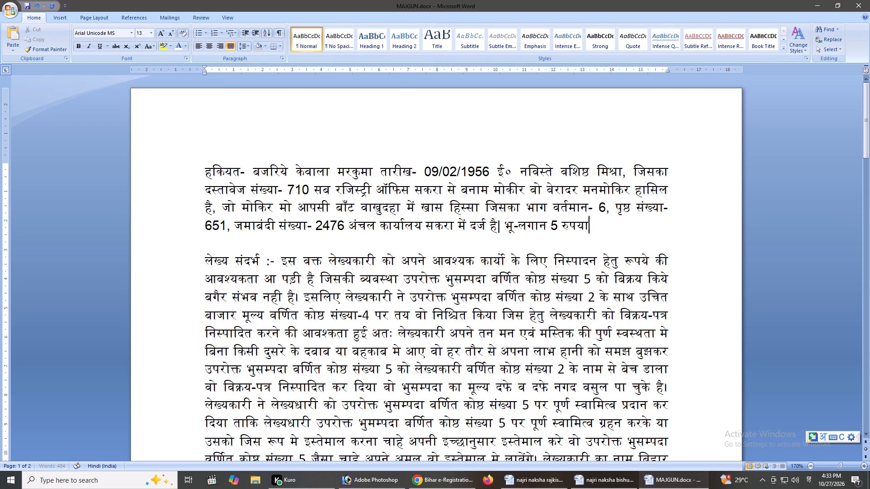
# Delete the final vowel sign े from बजरिये in the first line of the हकियत paragraph.
pyautogui.click(287, 169)
pyautogui.press('BackSpace')
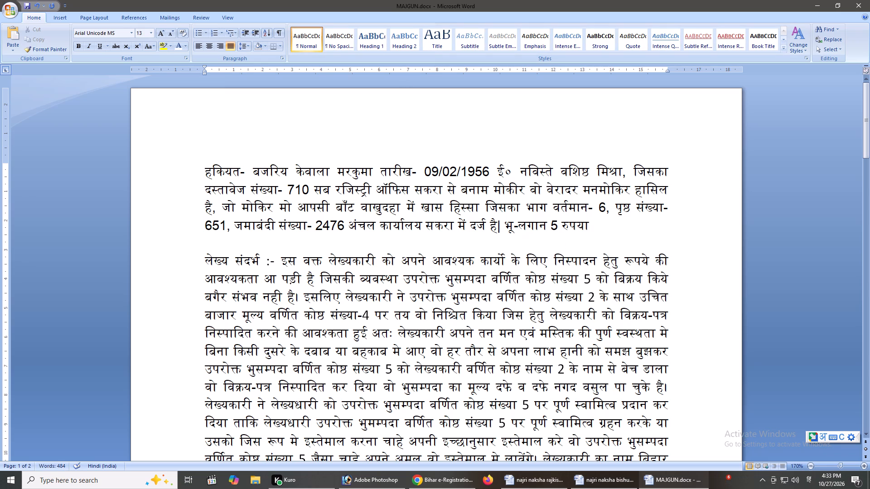
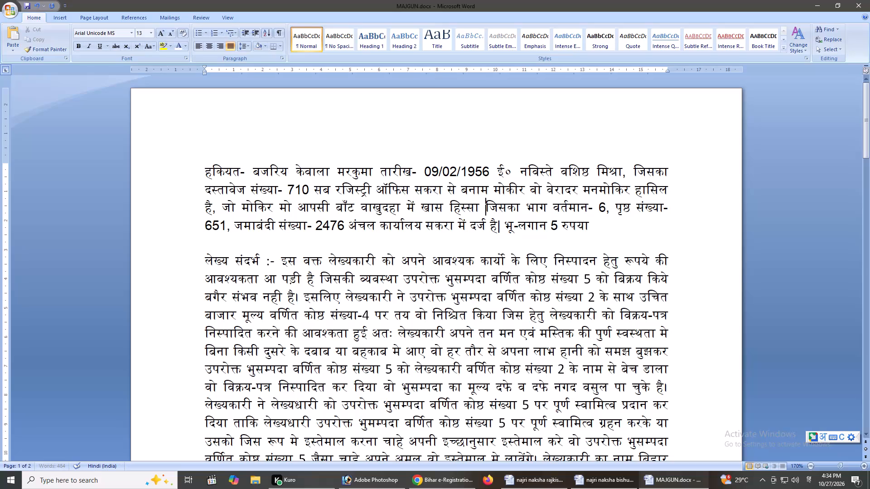
# Insert "मिला हुआ है," after खास हिस्सा in the first हकियत paragraph, followed by a space.
pyautogui.write('mila')
pyautogui.press('space')
pyautogui.write('hus')
pyautogui.press('BackSpace')
pyautogui.write('a')
pyautogui.press('space')
pyautogui.press('h')
pyautogui.press('a')
pyautogui.press('i')
pyautogui.press('Return')
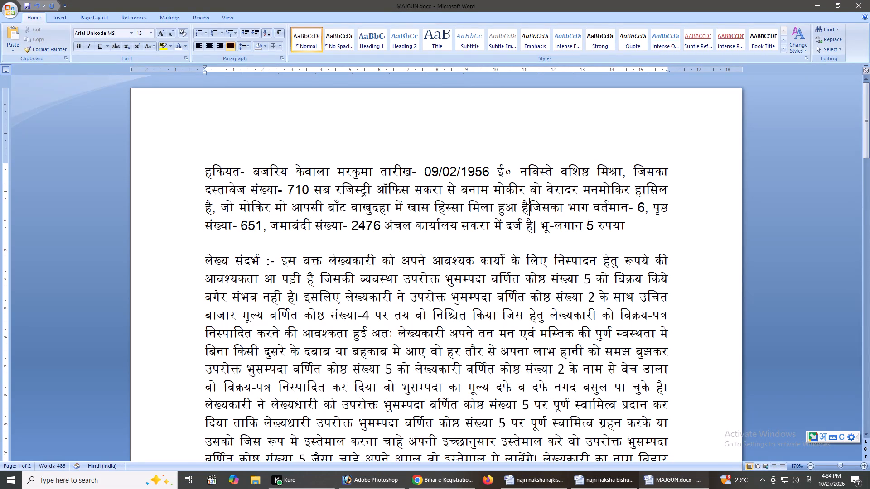
pyautogui.write(',')
pyautogui.press('space')
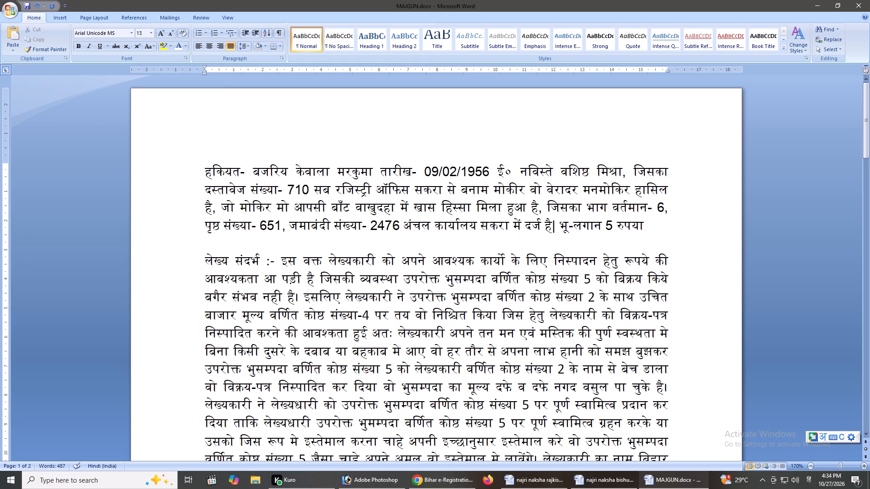
# Replace the word मो after मोकिर with को, so the phrase reads "जो मोकिर को आपसी बाँट".
pyautogui.press('Left')
pyautogui.press('Left')
pyautogui.press('Left')
pyautogui.press('Left')
pyautogui.press('Left')
pyautogui.press('Left')
pyautogui.press('Left')
pyautogui.press('Left')
pyautogui.press('Left')
pyautogui.press('Left')
pyautogui.press('Left')
pyautogui.press('Left')
pyautogui.press('Left')
pyautogui.press('Left')
pyautogui.press('Left')
pyautogui.press('Left')
pyautogui.press('Left')
pyautogui.press('Left')
pyautogui.press('Left')
pyautogui.press('Left')
pyautogui.press('Left')
pyautogui.press('Left')
pyautogui.press('Left')
pyautogui.press('Left')
pyautogui.press('Left')
pyautogui.press('Left')
pyautogui.press('Left')
pyautogui.press('Left')
pyautogui.hotkey('shift', 'Left')
pyautogui.hotkey('shift', 'Left')
pyautogui.press('BackSpace')
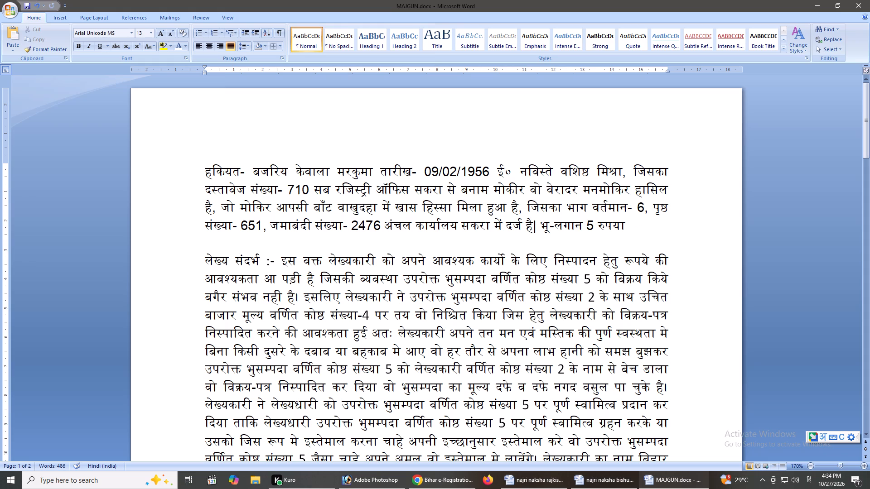
pyautogui.press('space')
pyautogui.write('ko')
pyautogui.press('space')
pyautogui.press('BackSpace')
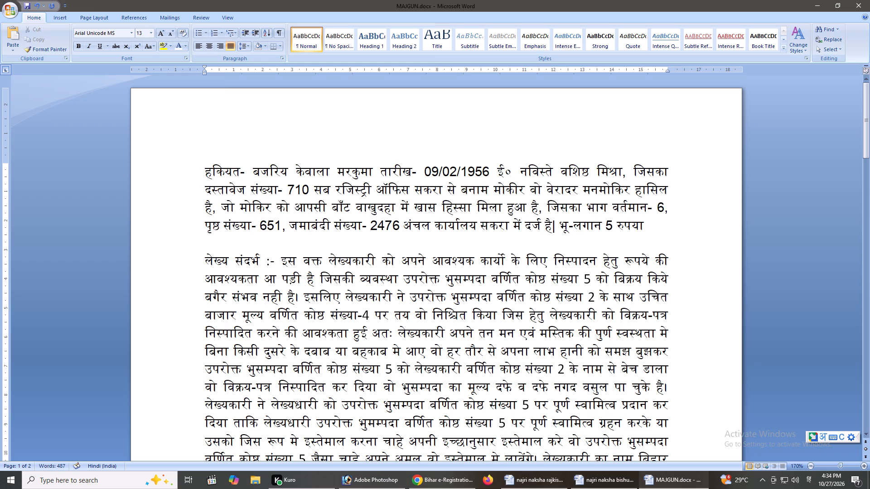
# After "मिला हुआ है," add the clause "जिसे फरोख्त करते है," before "जिसका भाग वर्तमान".
pyautogui.press('Right')
pyautogui.press('Right')
pyautogui.press('Right')
pyautogui.press('Right')
pyautogui.press('Right')
pyautogui.press('Right')
pyautogui.press('Right')
pyautogui.press('Right')
pyautogui.press('Right')
pyautogui.press('Right')
pyautogui.press('Right')
pyautogui.press('Right')
pyautogui.press('Right')
pyautogui.press('Right')
pyautogui.press('Right')
pyautogui.press('Right')
pyautogui.press('Right')
pyautogui.press('Right')
pyautogui.press('Right')
pyautogui.press('Right')
pyautogui.press('Right')
pyautogui.press('Right')
pyautogui.press('Right')
pyautogui.press('Right')
pyautogui.press('Right')
pyautogui.press('Right')
pyautogui.press('Right')
pyautogui.press('Right')
pyautogui.press('Right')
pyautogui.press('Right')
pyautogui.press('Left')
pyautogui.press('Right')
pyautogui.write('jise')
pyautogui.press('space')
pyautogui.write('far')
pyautogui.press('o')
pyautogui.write('kh')
pyautogui.write('t kar')
pyautogui.write('te')
pyautogui.press('space')
pyautogui.write('h')
pyautogui.write('ai')
pyautogui.press('Return')
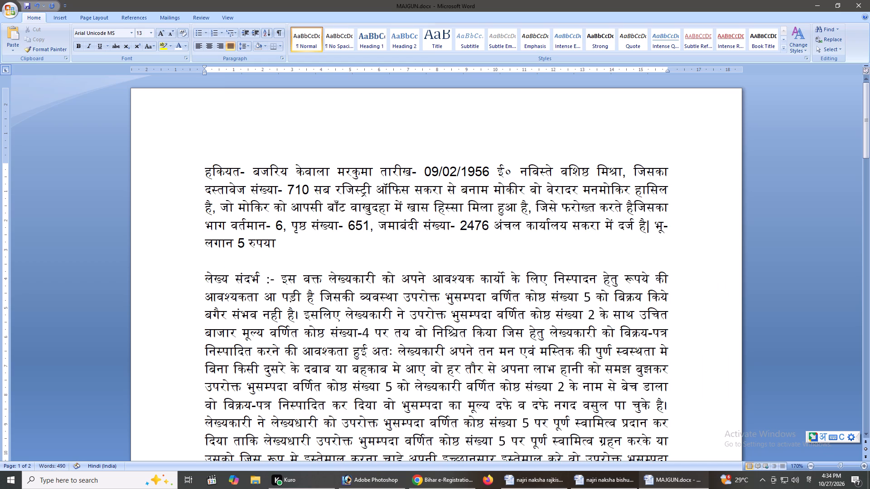
pyautogui.write(',')
pyautogui.press('space')
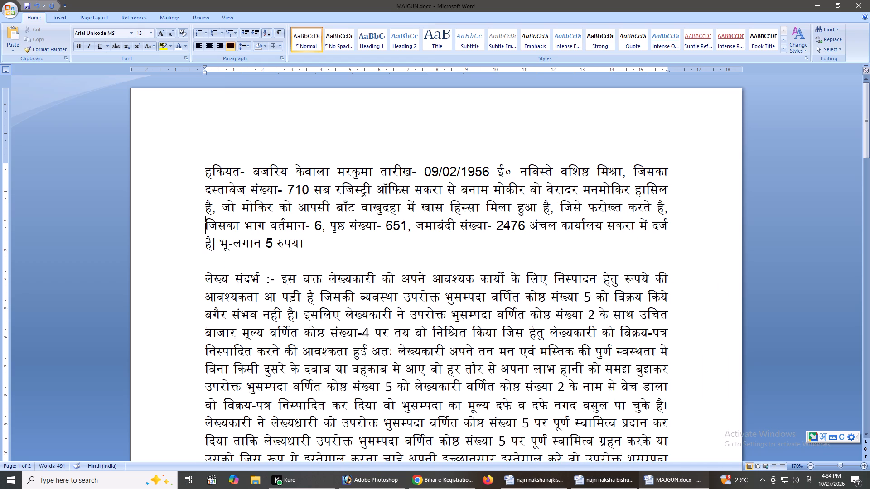
# Add the words "से मोवैया हाज़ा" between "फरोख्त करते है," and "जिसका भाग वर्तमान".
pyautogui.press('space')
pyautogui.write('say')
pyautogui.press('space')
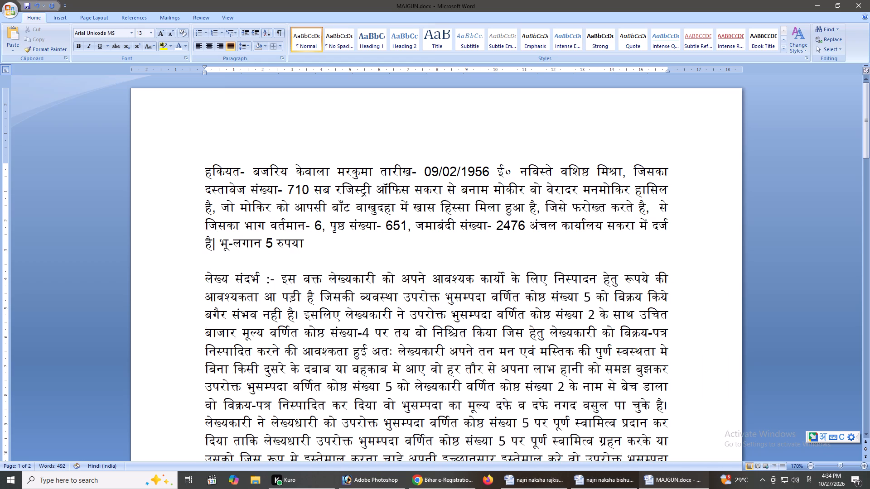
pyautogui.write('mo')
pyautogui.press('space')
pyautogui.press('BackSpace')
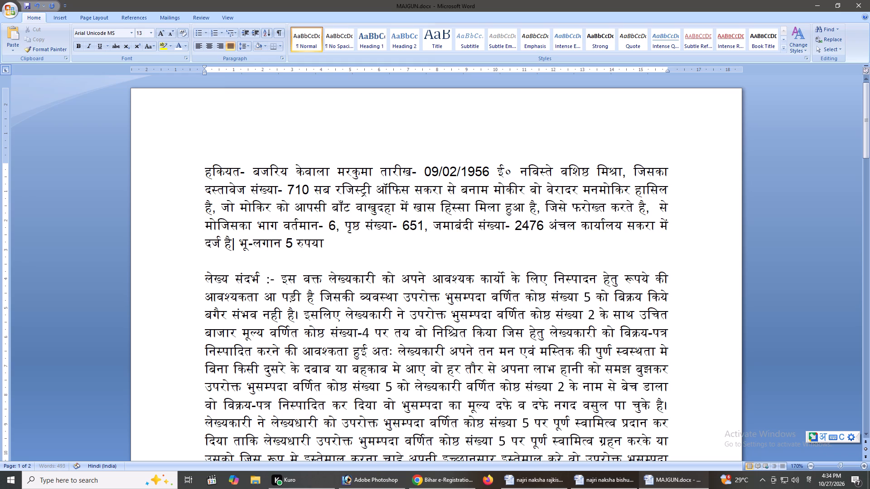
pyautogui.press('a')
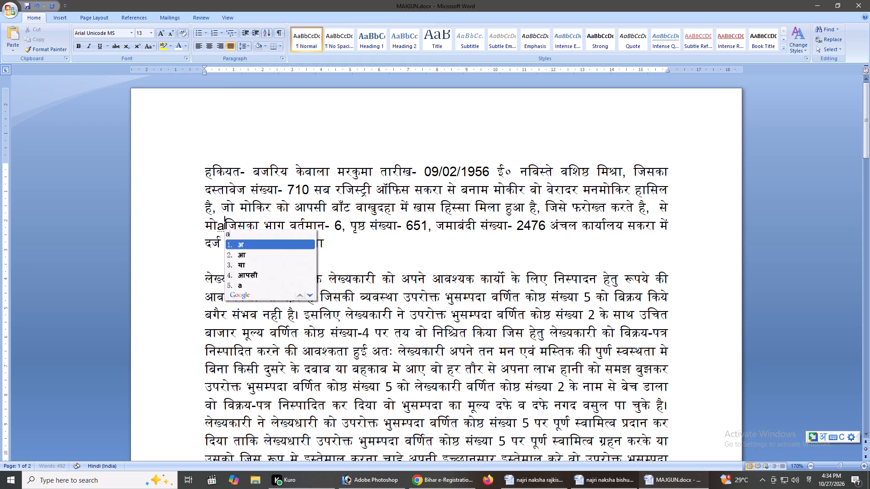
pyautogui.press('BackSpace')
pyautogui.press('v')
pyautogui.press('a')
pyautogui.write('iya')
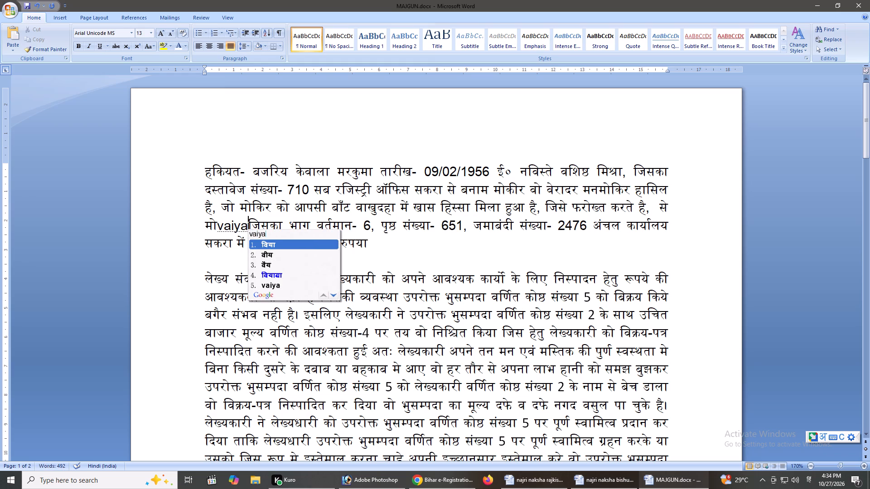
pyautogui.press('Down')
pyautogui.press('Down')
pyautogui.press('Return')
pyautogui.press('BackSpace')
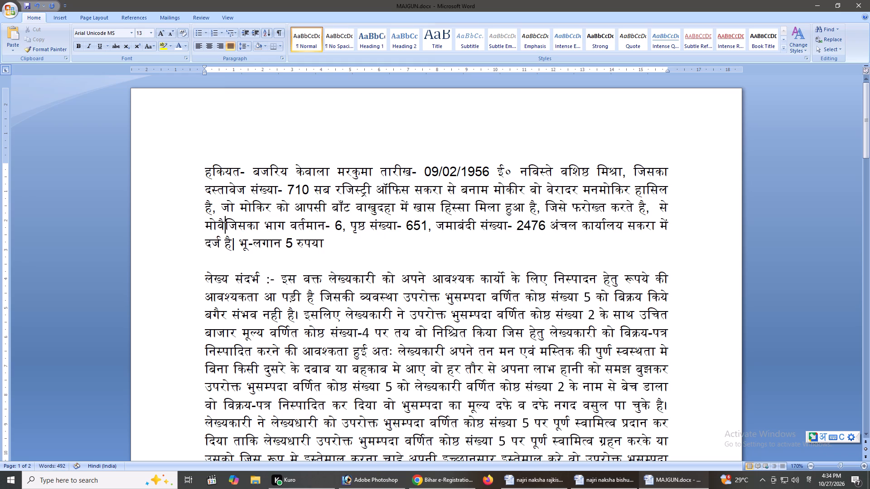
pyautogui.press('y')
pyautogui.write('aa')
pyautogui.press('space')
pyautogui.write('haaza')
pyautogui.press('Return')
pyautogui.press('space')
# Replace से before मोवैया हाज़ा with सय, leaving one space on each side of the word.
pyautogui.press('Left')
pyautogui.press('Left')
pyautogui.press('Left')
pyautogui.press('Left')
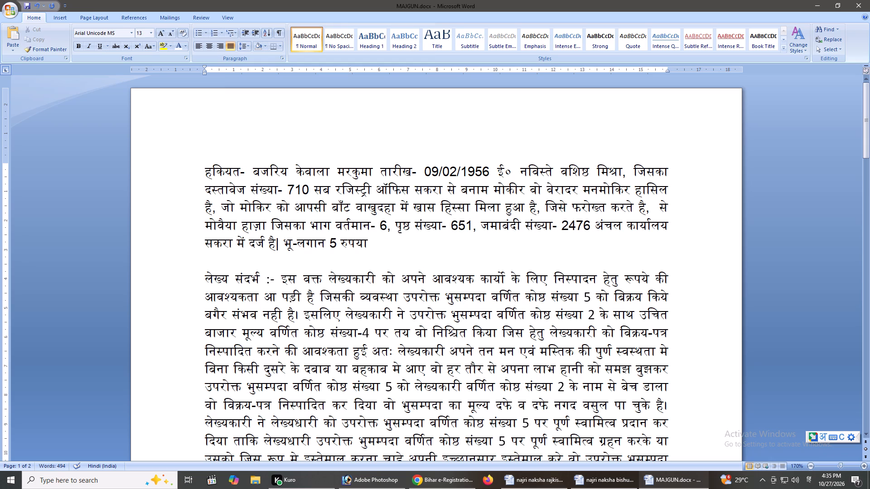
pyautogui.moveTo(678, 205); pyautogui.dragTo(658, 204)
pyautogui.press('s')
pyautogui.press('a')
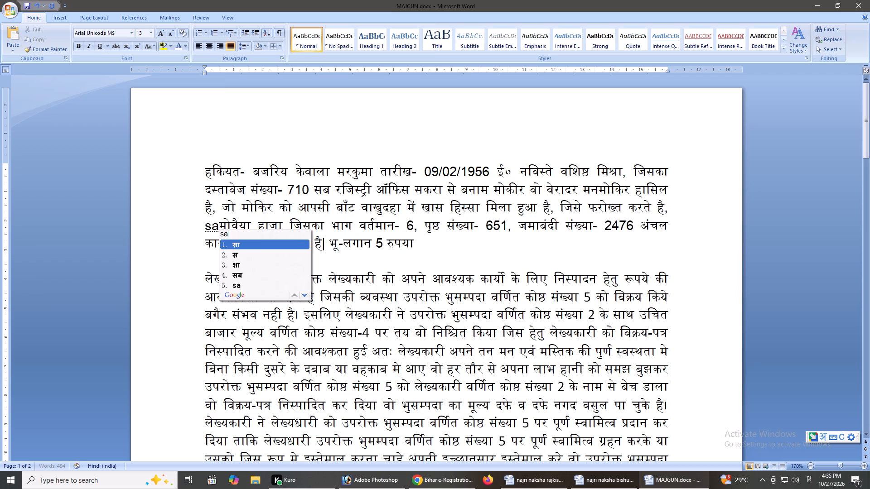
pyautogui.press('y')
pyautogui.press('Left')
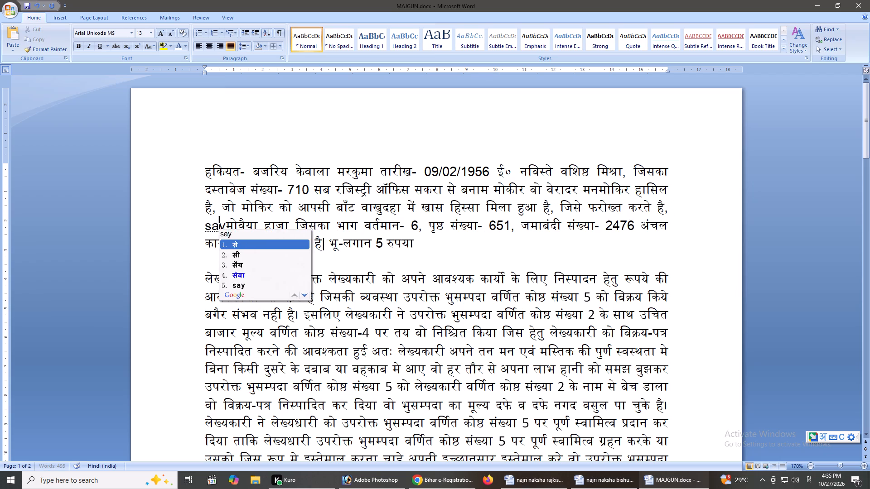
pyautogui.press('a')
pyautogui.press('Down')
pyautogui.press('Down')
pyautogui.press('Return')
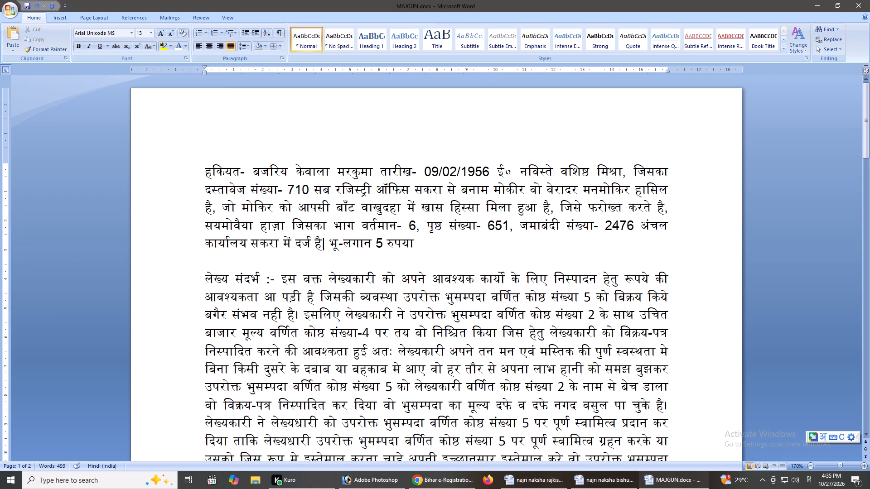
pyautogui.press('space')
pyautogui.press('Left')
pyautogui.press('Left')
pyautogui.press('Left')
pyautogui.press('Left')
pyautogui.press('Right')
pyautogui.press('BackSpace')
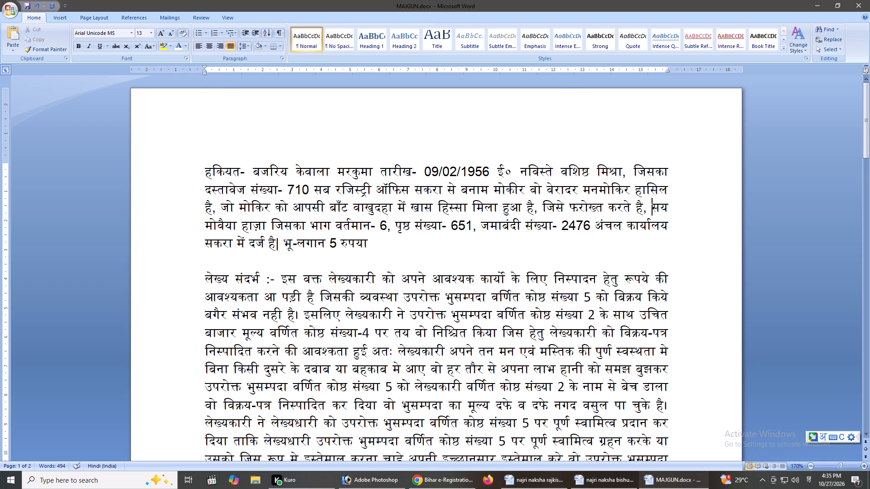
# Save the MAJGUN document, checking the revised हकियत paragraph against the sample हकियत paragraphs on the second page.
pyautogui.scroll(-4, 620, 182)
pyautogui.hotkey('ctrl', 's')
pyautogui.hotkey('ctrl', 's')
pyautogui.hotkey('ctrl', 's')
pyautogui.hotkey('ctrl', 's')
pyautogui.scroll(-1, 548, 298)
pyautogui.scroll(1, 548, 300)
pyautogui.scroll(-11, 548, 300)
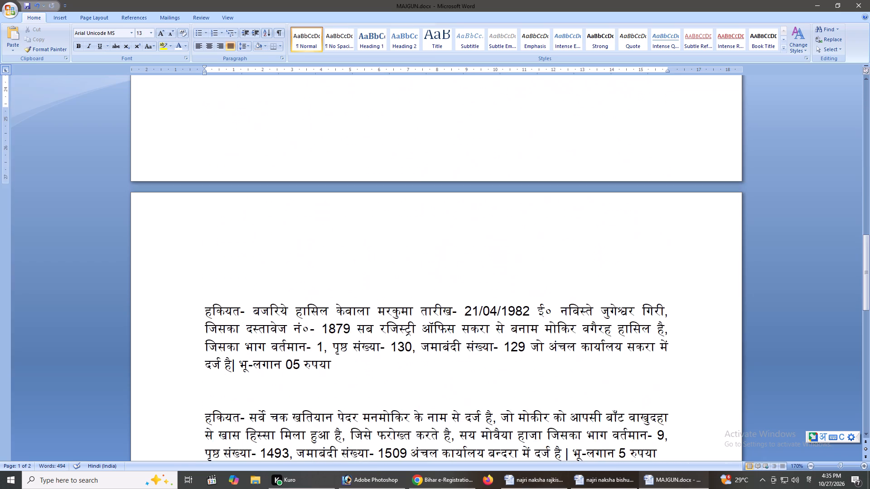
pyautogui.scroll(11, 546, 299)
pyautogui.scroll(-1, 548, 298)
pyautogui.scroll(3, 548, 298)
pyautogui.keyDown('ctrl'); pyautogui.scroll(-4, 545, 298); pyautogui.keyUp('ctrl')
pyautogui.hotkey('ctrl', 's')
pyautogui.hotkey('ctrl', 's')
pyautogui.hotkey('ctrl', 's')
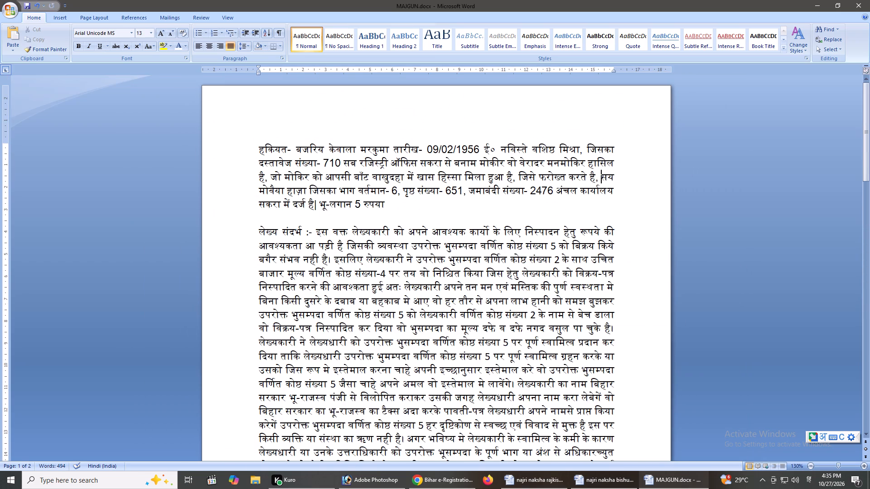